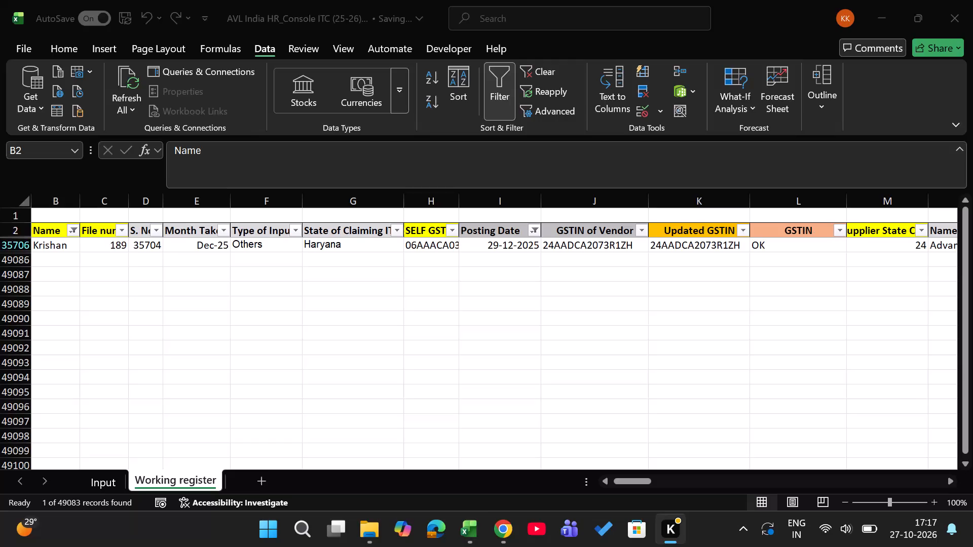
# Review the filtered Advance Cooling Towers Pvt Ltd row across the GSTIN, vendor, invoice number and invoice date columns, ending back at the Name header.
pyautogui.press('Left')
pyautogui.press('Left')
pyautogui.press('Left')
pyautogui.press('Left')
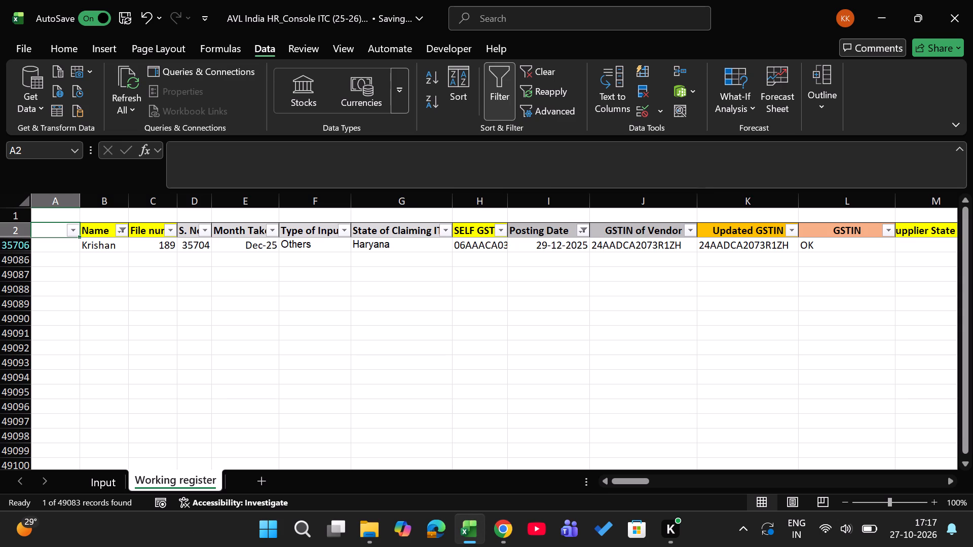
pyautogui.press('Right')
pyautogui.press('Right')
pyautogui.press('Right')
pyautogui.press('Right')
pyautogui.press('Right')
pyautogui.press('Right')
pyautogui.press('Right')
pyautogui.press('Right')
pyautogui.press('Right')
pyautogui.press('Right')
pyautogui.press('Right')
pyautogui.press('Right')
pyautogui.press('Right')
pyautogui.press('Right')
pyautogui.press('Right')
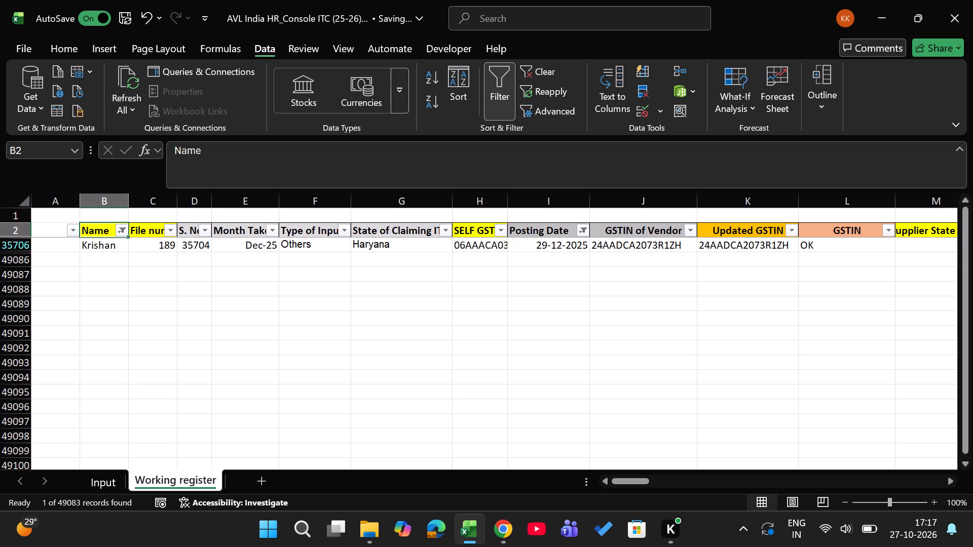
pyautogui.press('Right')
pyautogui.press('Right')
pyautogui.press('Right')
pyautogui.press('Right')
pyautogui.press('Right')
pyautogui.press('Right')
pyautogui.press('Right')
pyautogui.press('Right')
pyautogui.press('Right')
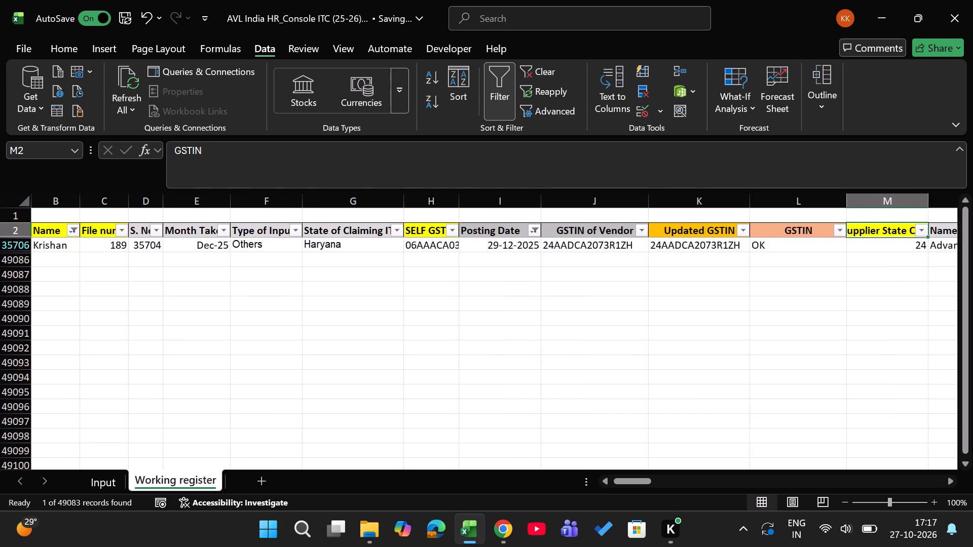
pyautogui.press('Right')
pyautogui.press('Down')
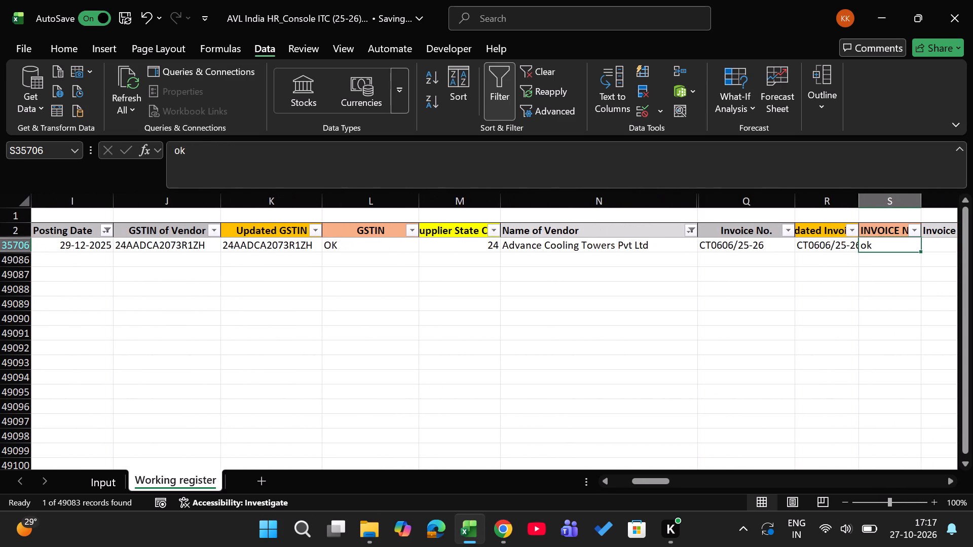
pyautogui.press('Right')
pyautogui.press('Right')
pyautogui.press('Up')
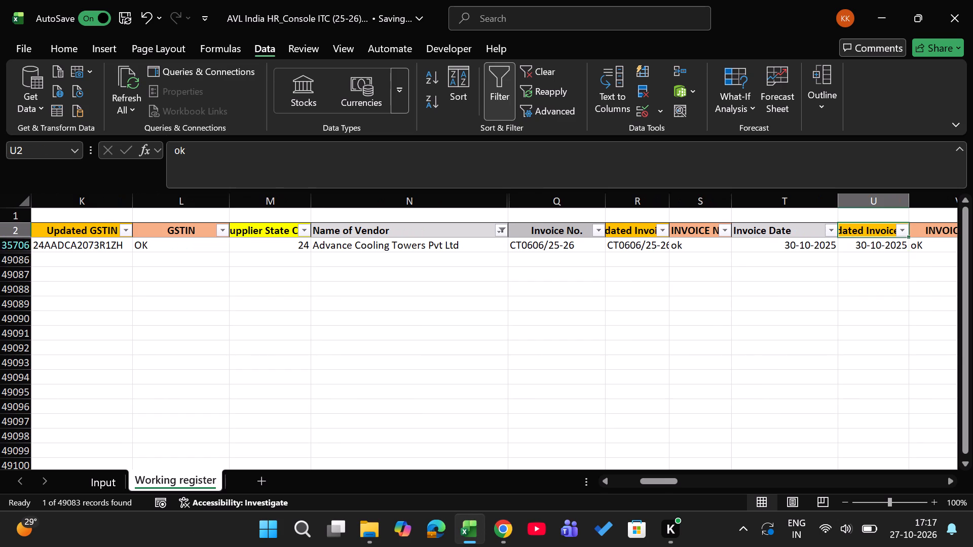
pyautogui.hotkey('ctrl', 'Left')
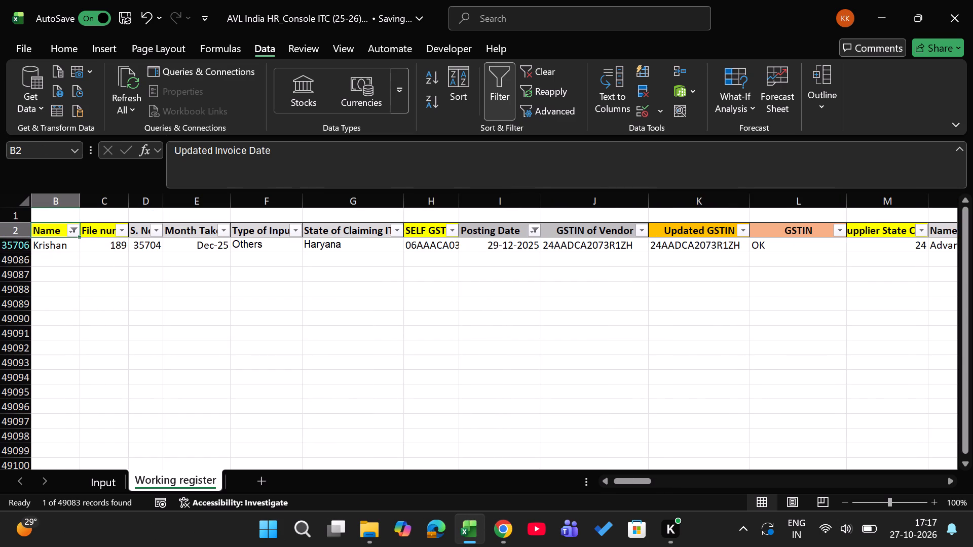
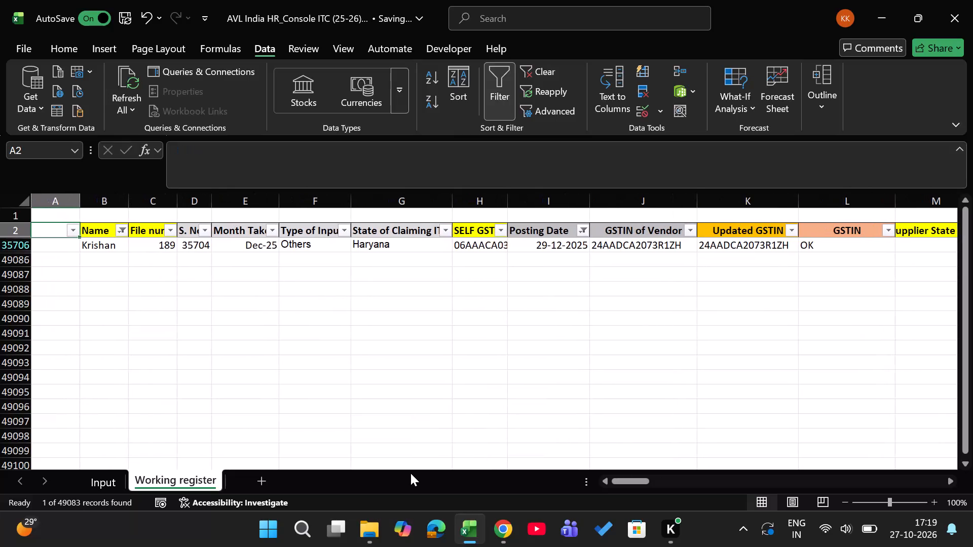
# Filter the Name of Vendor column by the search text "m &", replacing the Advance Cooling Towers Pvt Ltd selection.
pyautogui.press('Right')
pyautogui.press('Right')
pyautogui.press('Right')
pyautogui.press('Right')
pyautogui.press('Right')
pyautogui.press('Right')
pyautogui.press('Right')
pyautogui.press('Right')
pyautogui.press('Right')
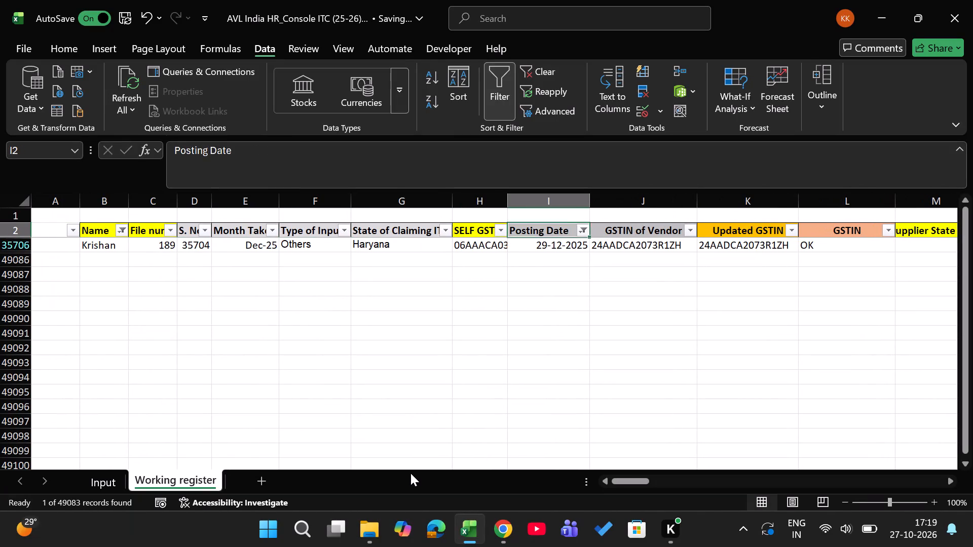
pyautogui.press('Right')
pyautogui.press('Right')
pyautogui.press('Right')
pyautogui.press('Right')
pyautogui.press('Right')
pyautogui.press('Right')
pyautogui.press('Left')
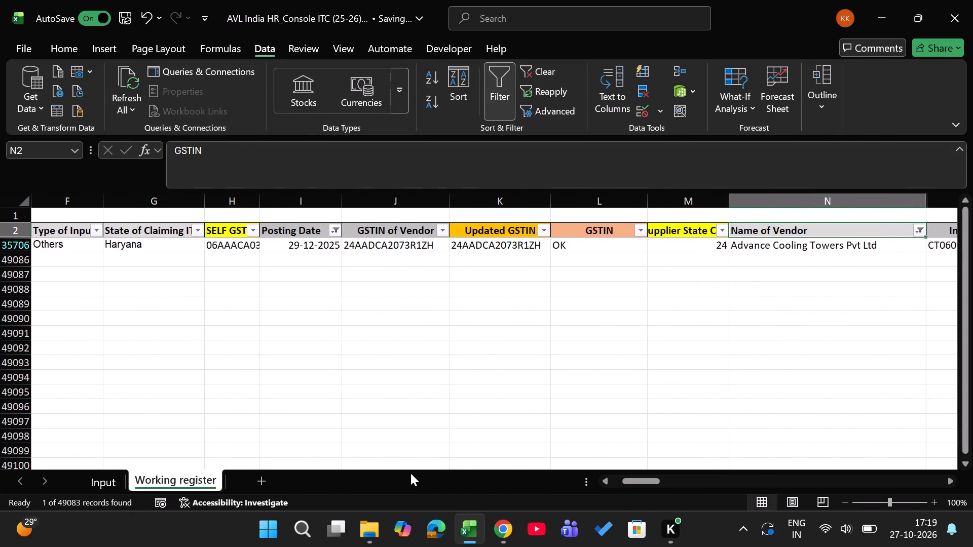
pyautogui.press('Left')
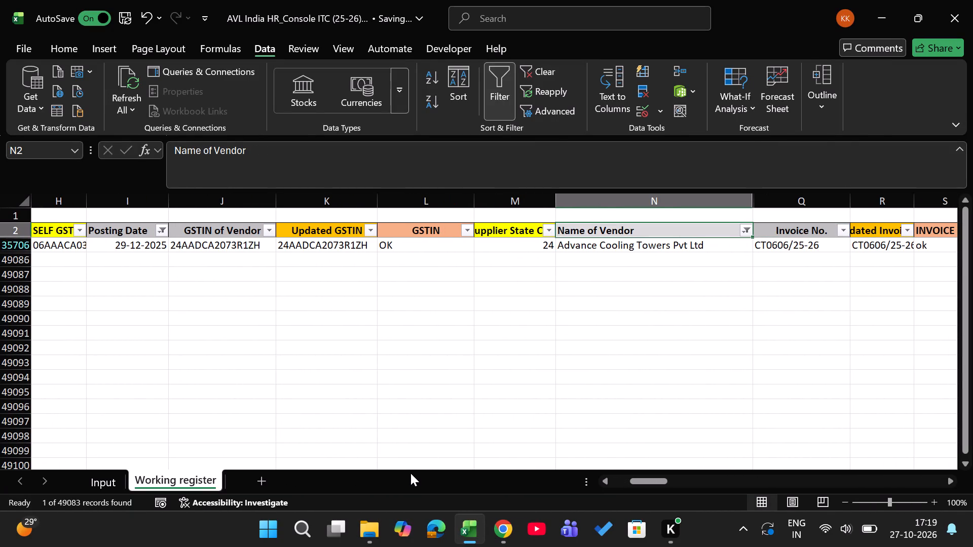
pyautogui.hotkey('alt', 'Down')
pyautogui.hotkey('alt', 'Down')
pyautogui.hotkey('alt', 'Down')
pyautogui.hotkey('alt', 'Down')
pyautogui.hotkey('alt', 'Down')
pyautogui.hotkey('alt', 'Down')
pyautogui.hotkey('alt', 'Down')
pyautogui.hotkey('alt', 'Down')
pyautogui.hotkey('alt', 'Down')
pyautogui.press('Down')
pyautogui.press('Up')
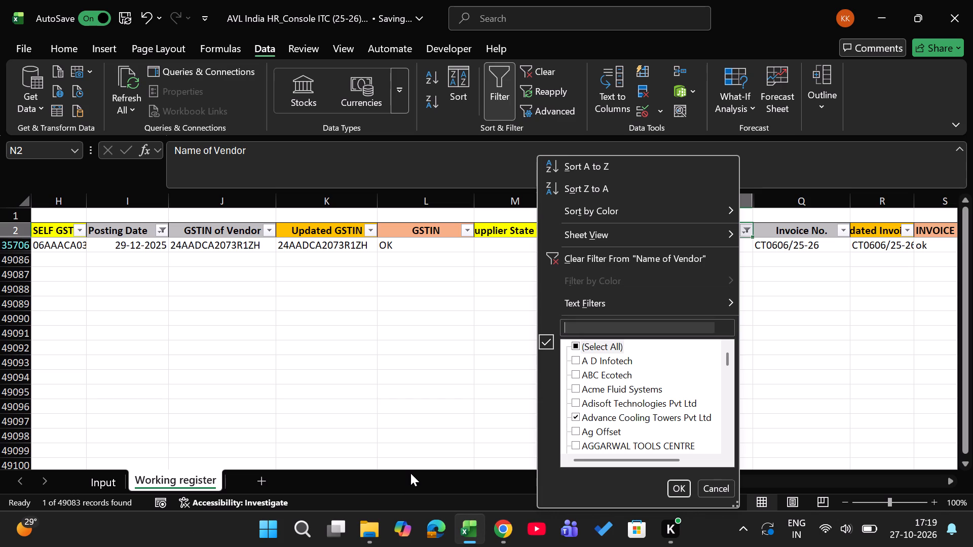
pyautogui.write('m')
pyautogui.press('space')
pyautogui.write('&')
pyautogui.press('space')
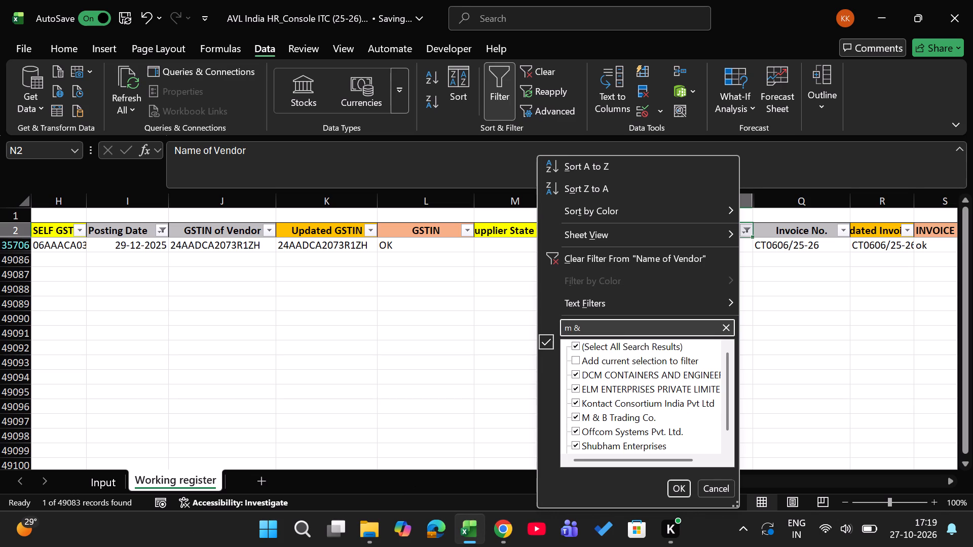
pyautogui.press('Return')
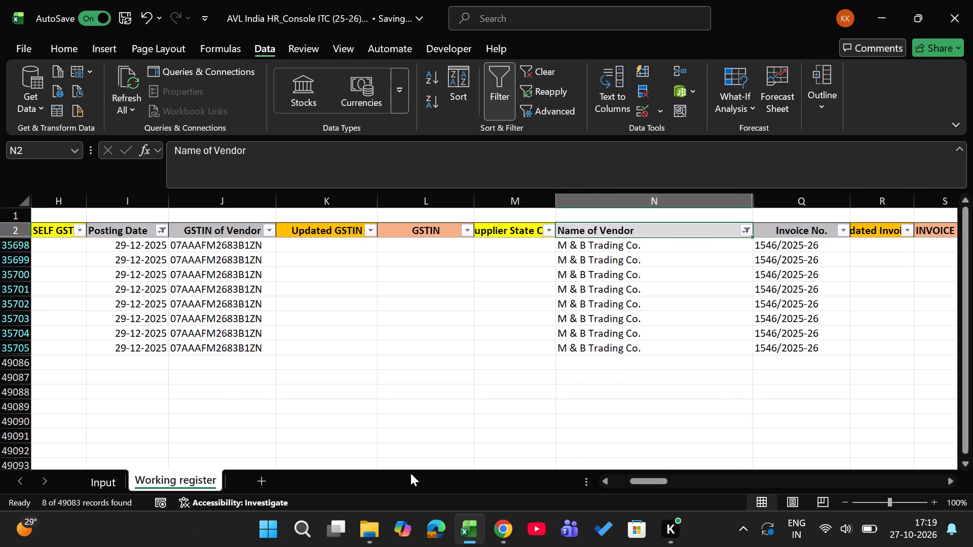
# Check the invoice numbers and invoice dates across the filtered M & B Trading Co. rows.
pyautogui.press('Down')
pyautogui.press('Right')
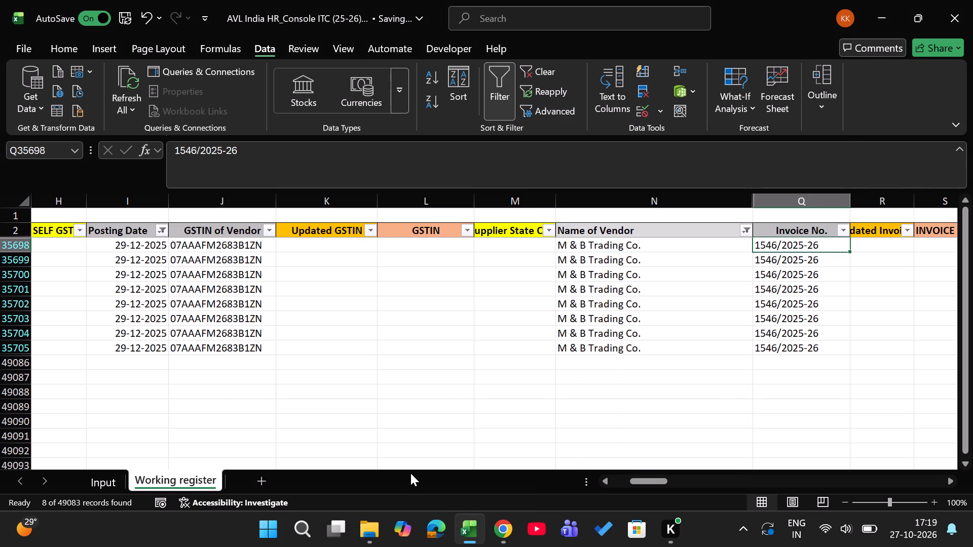
pyautogui.hotkey('ctrl', 'shift', 'Down')
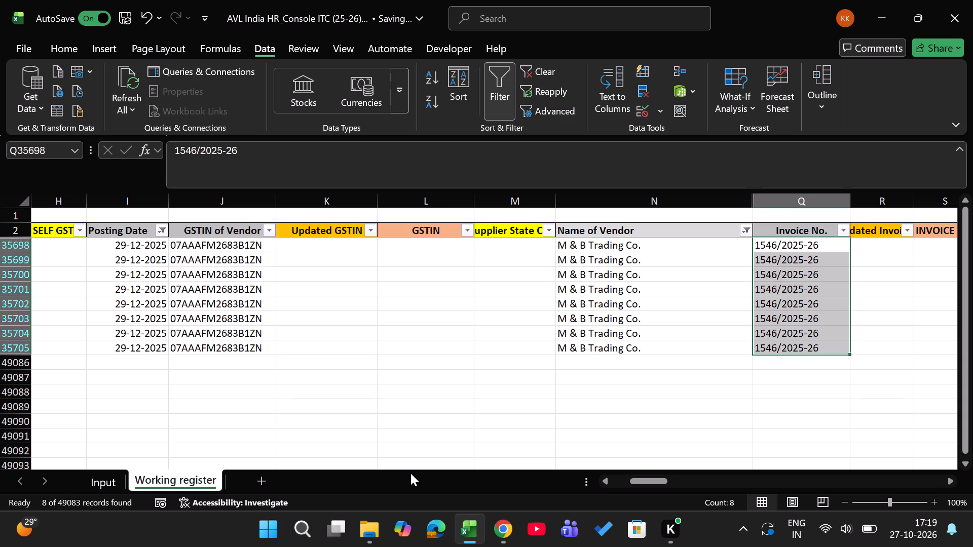
pyautogui.press('Right')
pyautogui.press('Right')
pyautogui.press('Right')
pyautogui.press('Right')
pyautogui.press('Right')
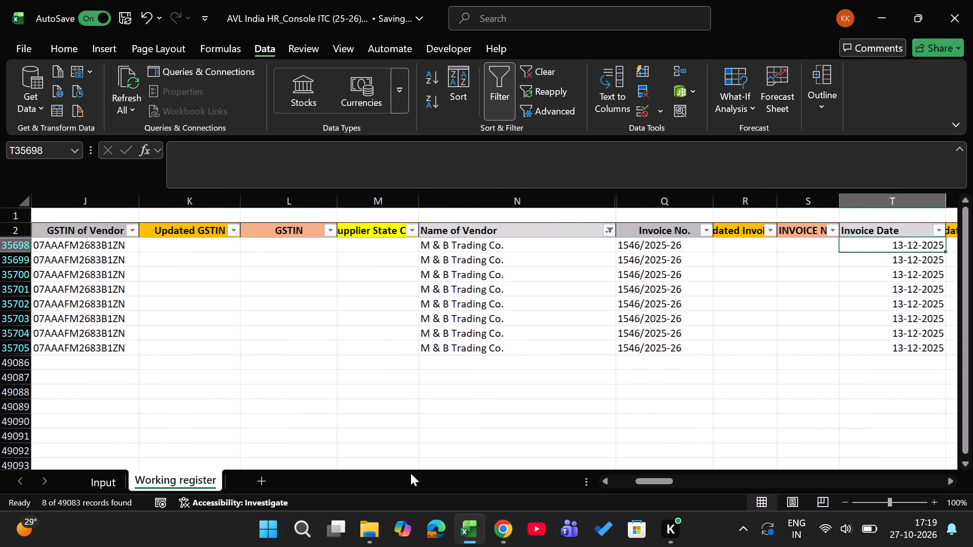
pyautogui.press('Up')
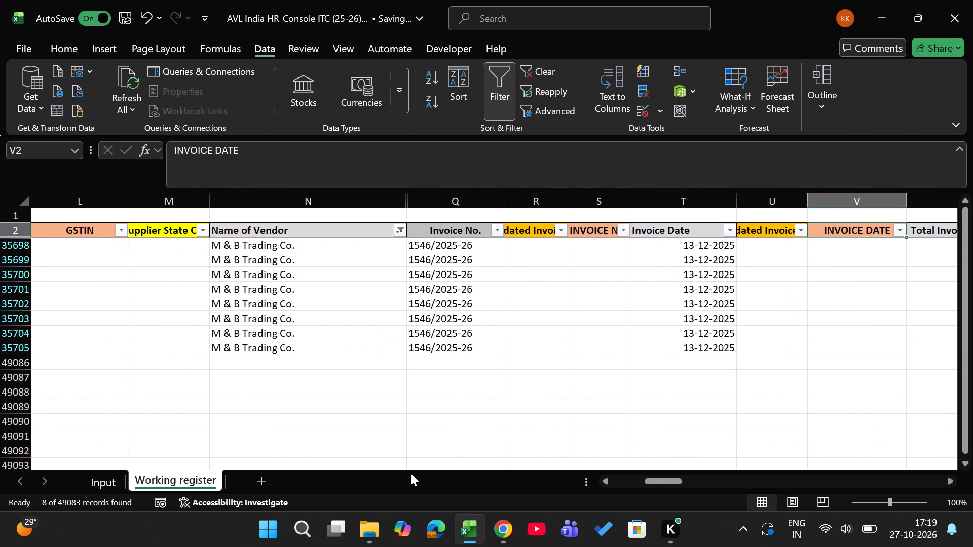
# Enter file number 189 in the first filtered M & B Trading Co. row, C35698.
pyautogui.press('Left')
pyautogui.press('Left')
pyautogui.press('Left')
pyautogui.press('Left')
pyautogui.press('Left')
pyautogui.press('Left')
pyautogui.press('Left')
pyautogui.press('Left')
pyautogui.press('Left')
pyautogui.press('Left')
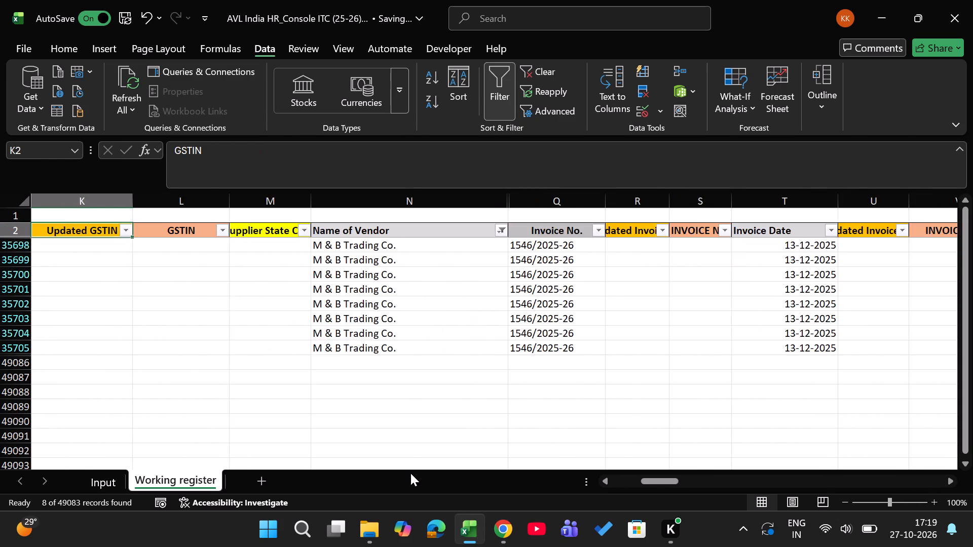
pyautogui.press('Left')
pyautogui.press('Left')
pyautogui.press('Left')
pyautogui.press('Left')
pyautogui.press('Left')
pyautogui.press('Left')
pyautogui.press('Left')
pyautogui.press('Left')
pyautogui.press('Left')
pyautogui.press('Left')
pyautogui.press('Left')
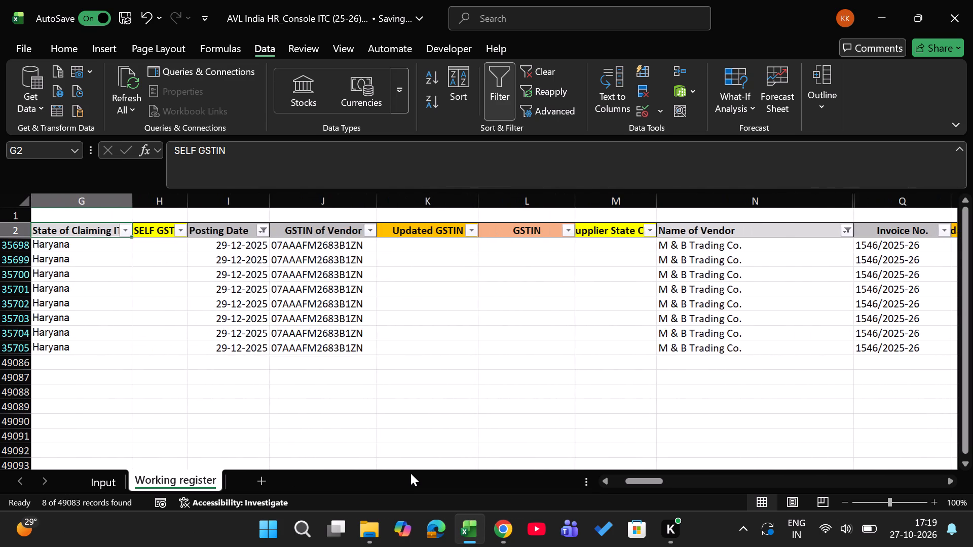
pyautogui.press('Left')
pyautogui.press('Left')
pyautogui.press('Left')
pyautogui.press('Left')
pyautogui.press('Left')
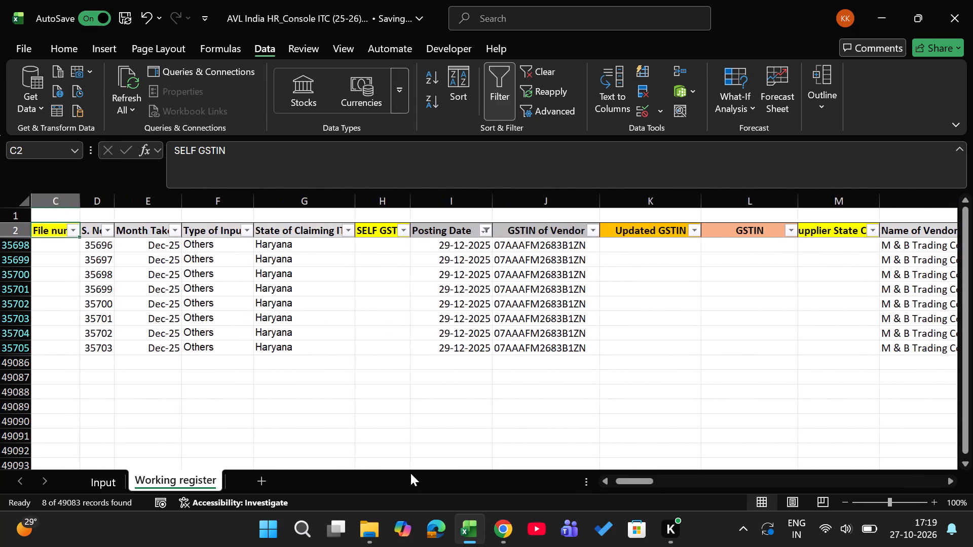
pyautogui.press('Right')
pyautogui.press('Right')
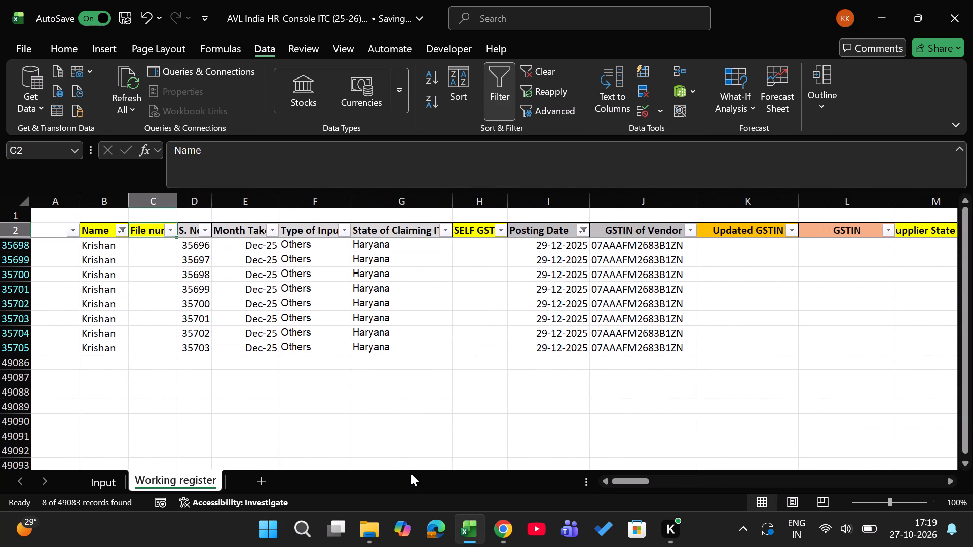
pyautogui.press('Down')
pyautogui.write('1889')
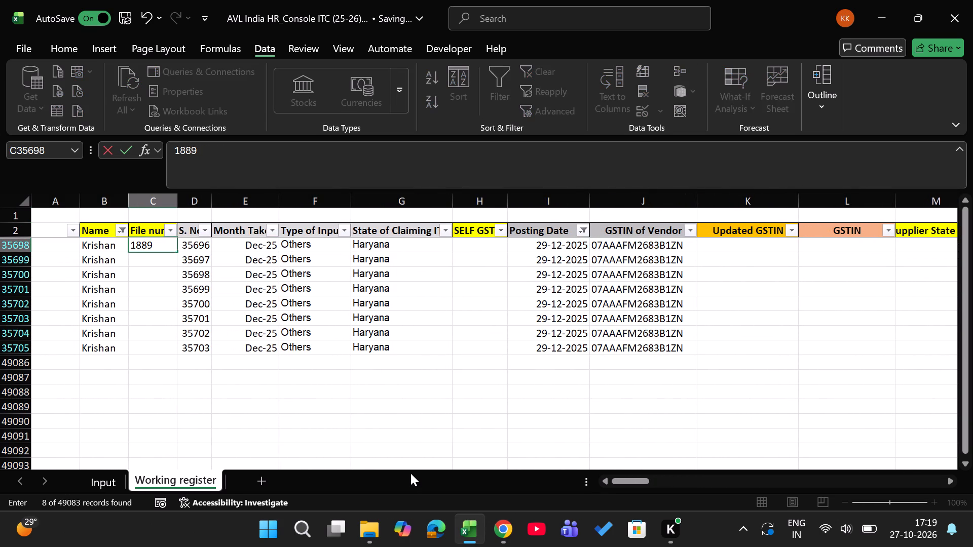
pyautogui.press('BackSpace')
pyautogui.press('BackSpace')
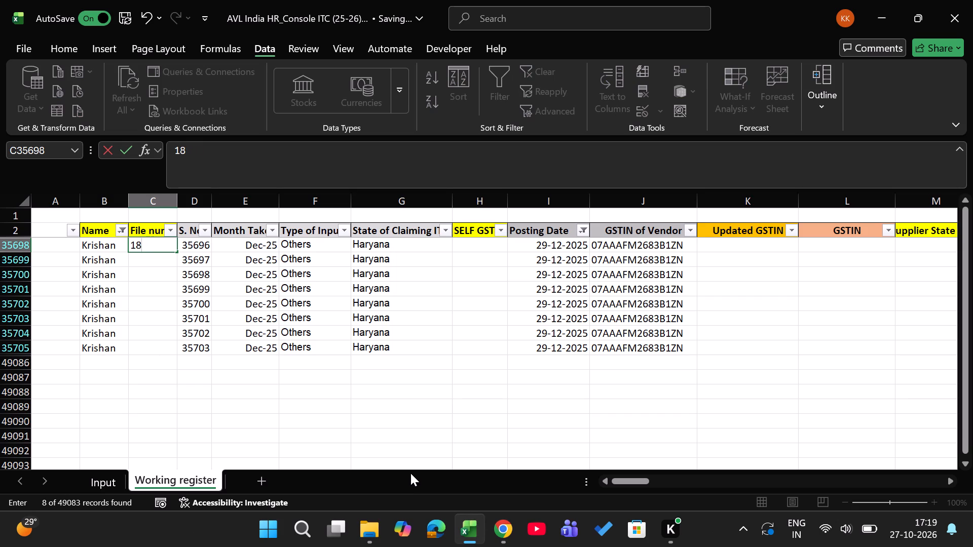
pyautogui.press('9')
pyautogui.press('Return')
pyautogui.press('Up')
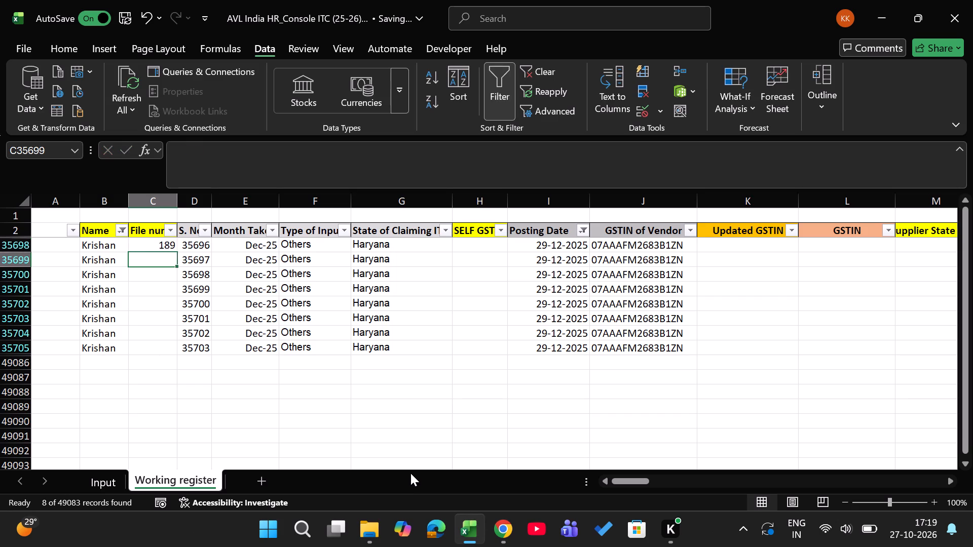
# Add the formula =SUBTOTAL(9,W3:W49085) in cell W1 above the Total Invoice Value header.
pyautogui.press('Up')
pyautogui.press('Up')
pyautogui.press('Right')
pyautogui.press('Right')
pyautogui.press('Right')
pyautogui.press('Right')
pyautogui.press('Right')
pyautogui.press('Right')
pyautogui.press('Right')
pyautogui.press('Right')
pyautogui.press('Right')
pyautogui.press('Right')
pyautogui.press('Right')
pyautogui.press('Right')
pyautogui.press('Right')
pyautogui.press('Right')
pyautogui.press('Right')
pyautogui.press('Right')
pyautogui.press('Right')
pyautogui.press('Right')
pyautogui.press('Right')
pyautogui.press('Right')
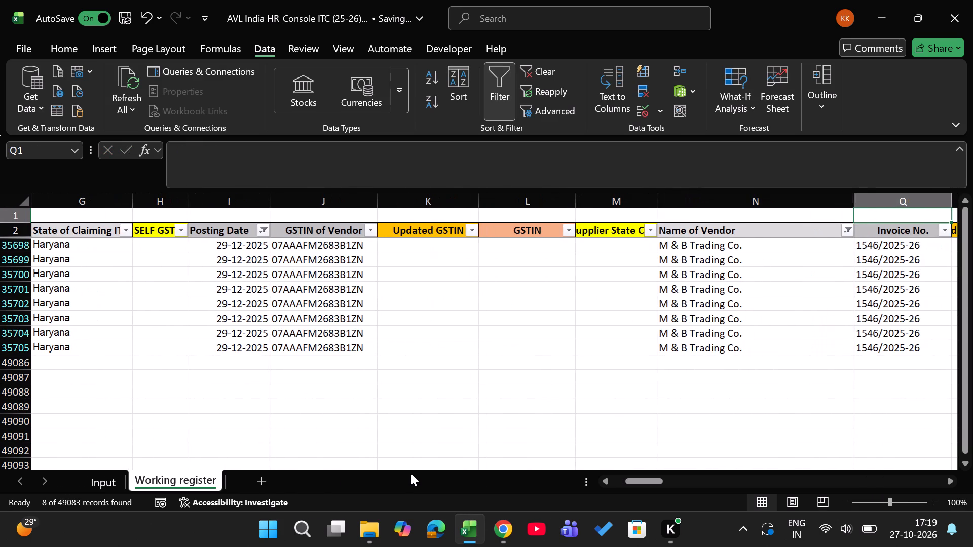
pyautogui.rightClick(213, 483)
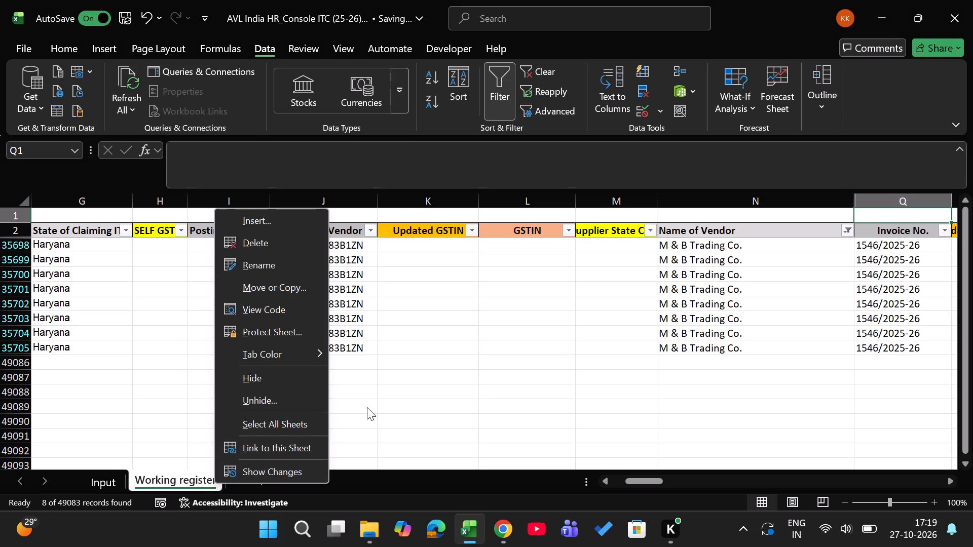
pyautogui.click(418, 407)
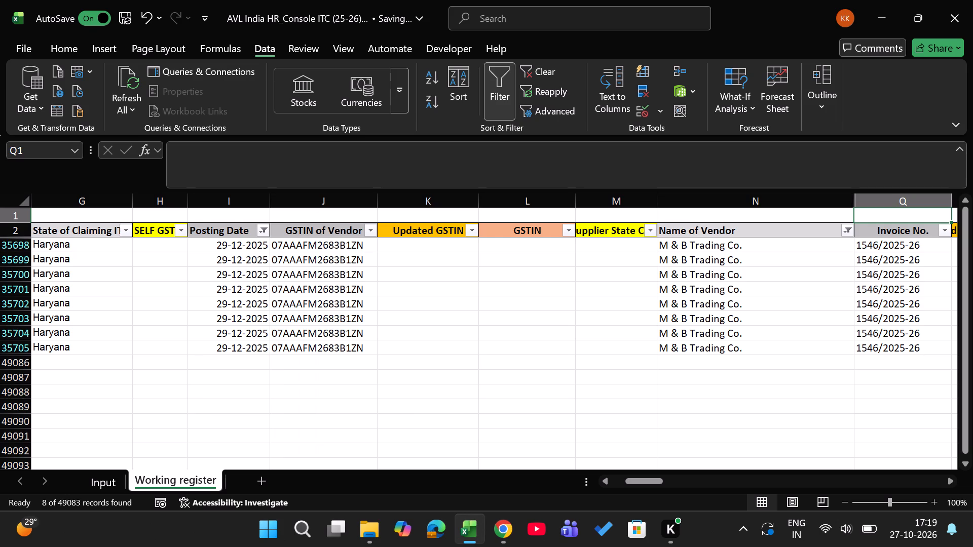
pyautogui.press('Down')
pyautogui.press('Right')
pyautogui.press('Right')
pyautogui.press('Right')
pyautogui.press('Right')
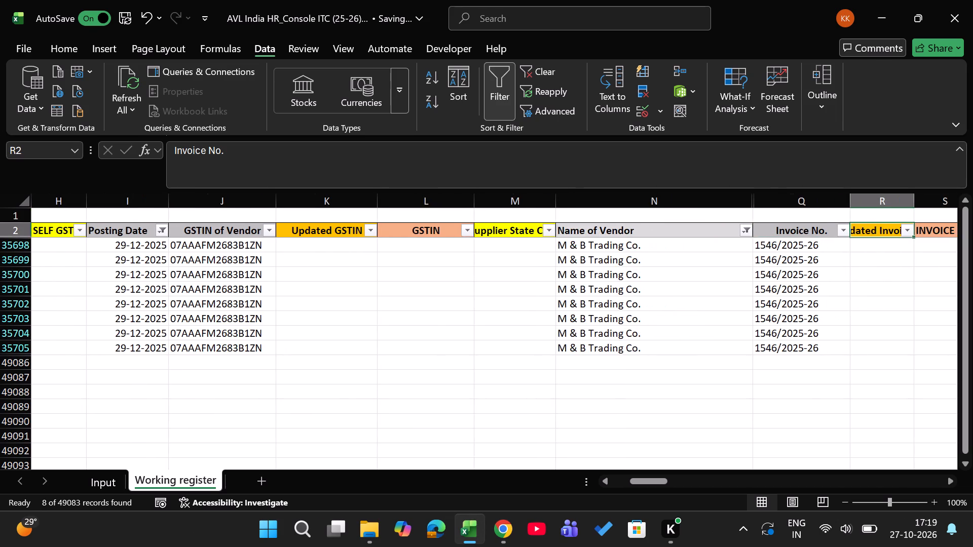
pyautogui.press('Right')
pyautogui.press('Right')
pyautogui.press('Right')
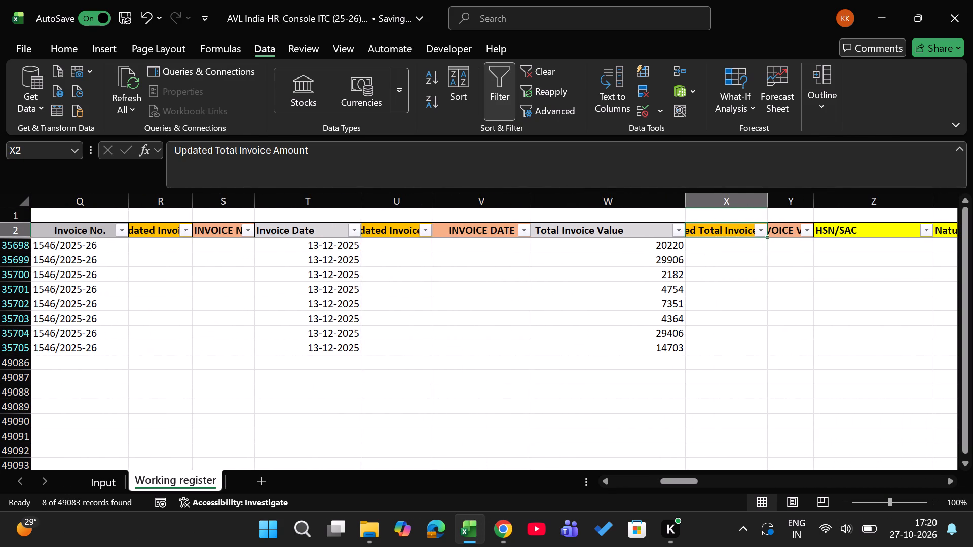
pyautogui.click(597, 219)
pyautogui.write('=subt')
pyautogui.press('Tab')
pyautogui.press('0')
pyautogui.press('BackSpace')
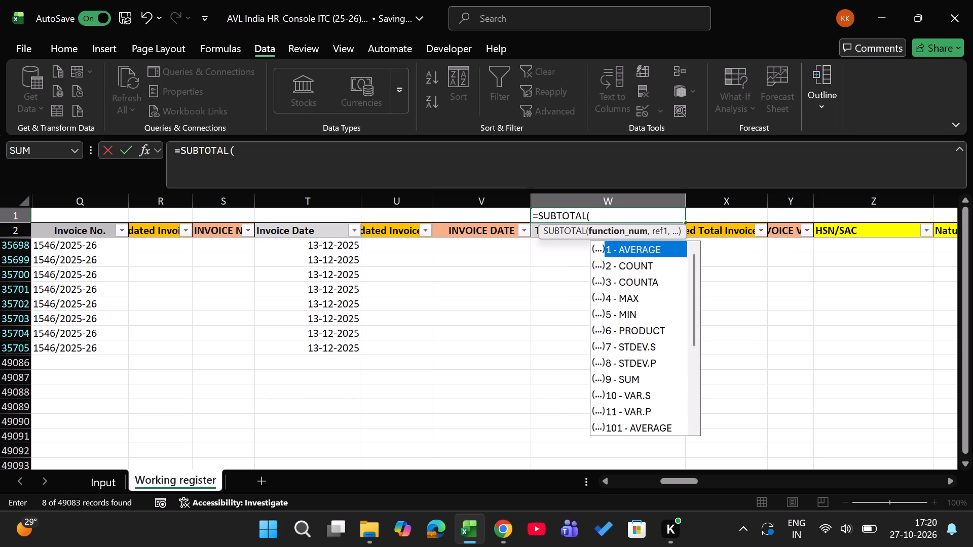
pyautogui.write('9,')
pyautogui.click(559, 249)
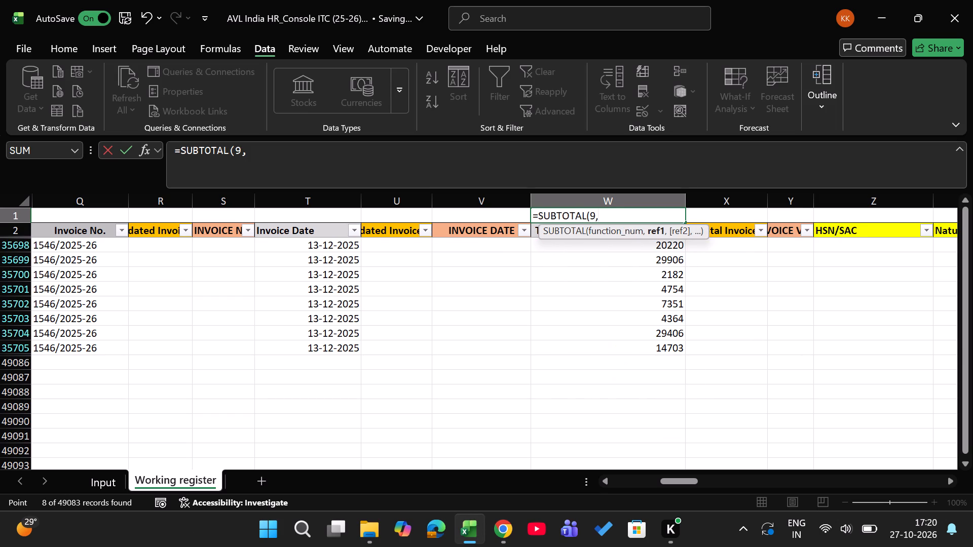
pyautogui.press('Up')
pyautogui.hotkey('shift', 'Down')
pyautogui.hotkey('shift', 'Down')
pyautogui.hotkey('shift', 'Down')
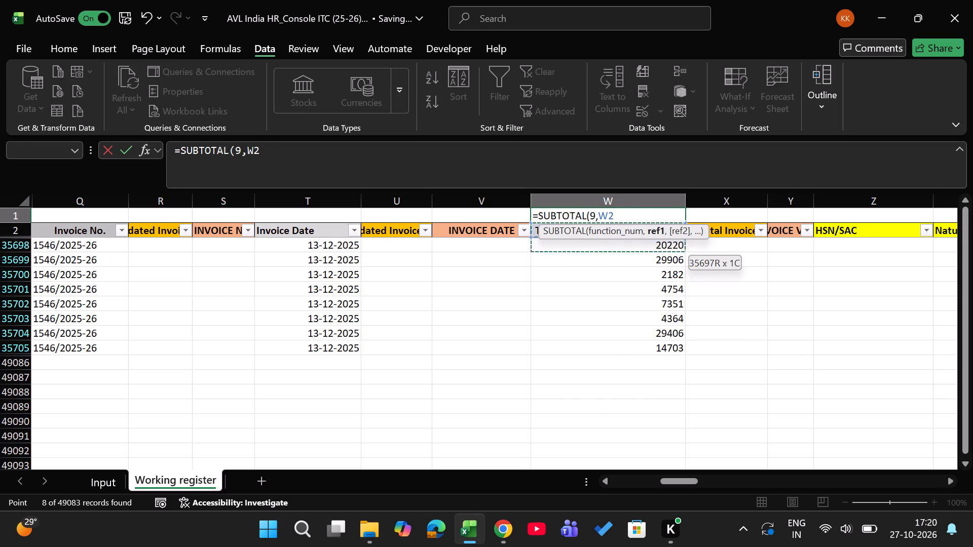
pyautogui.hotkey('shift', 'Down')
pyautogui.hotkey('shift', 'Down')
pyautogui.hotkey('shift', 'Down')
pyautogui.hotkey('shift', 'Down')
pyautogui.hotkey('shift', 'Down')
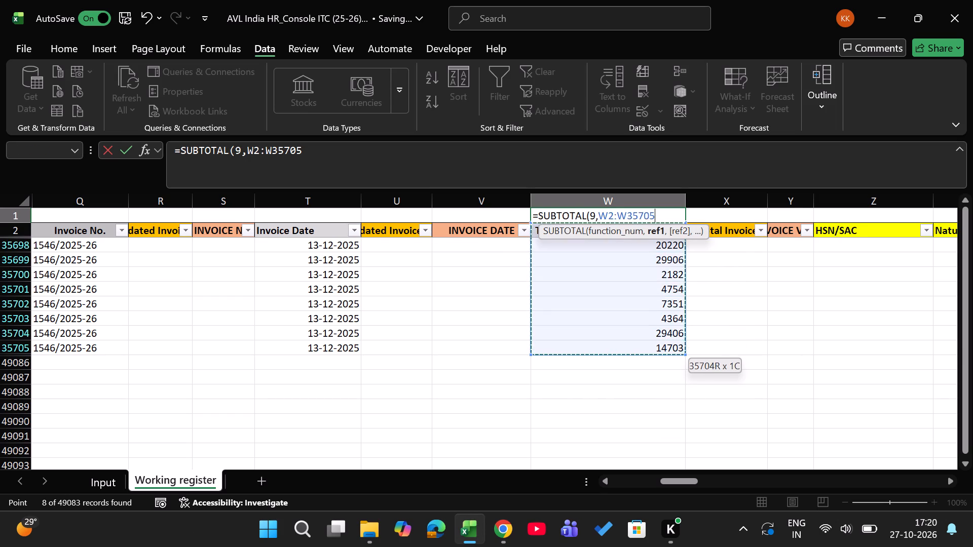
pyautogui.hotkey('shift', 'Down')
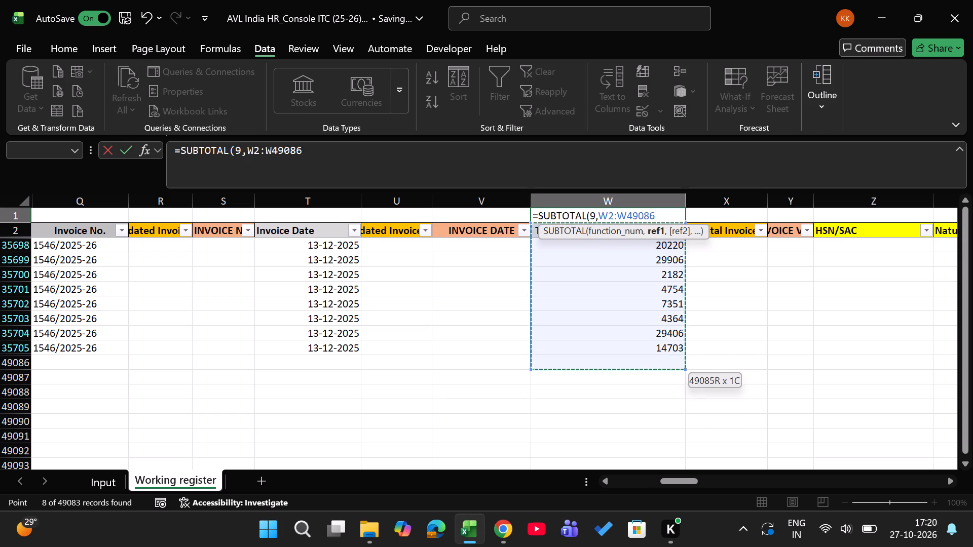
pyautogui.click(492, 157)
pyautogui.press('BackSpace')
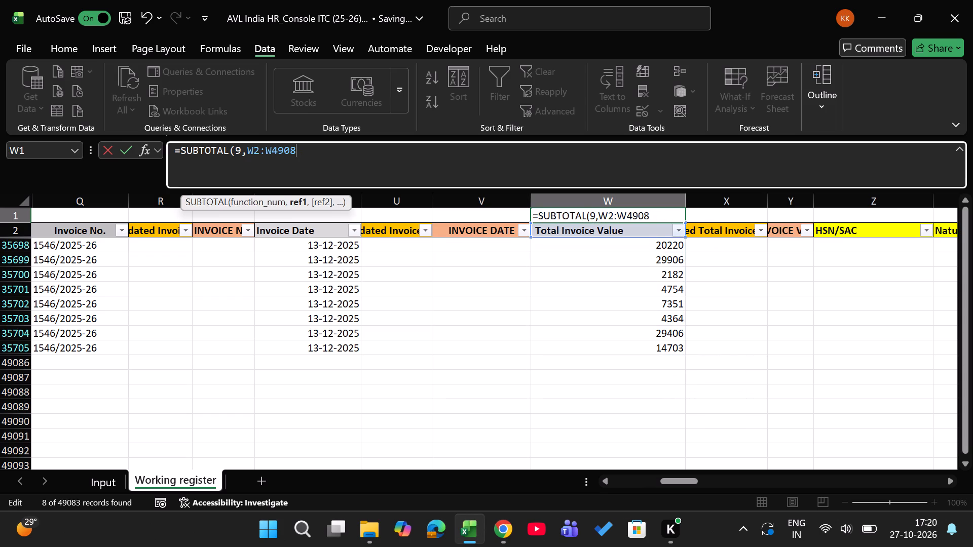
pyautogui.press('5')
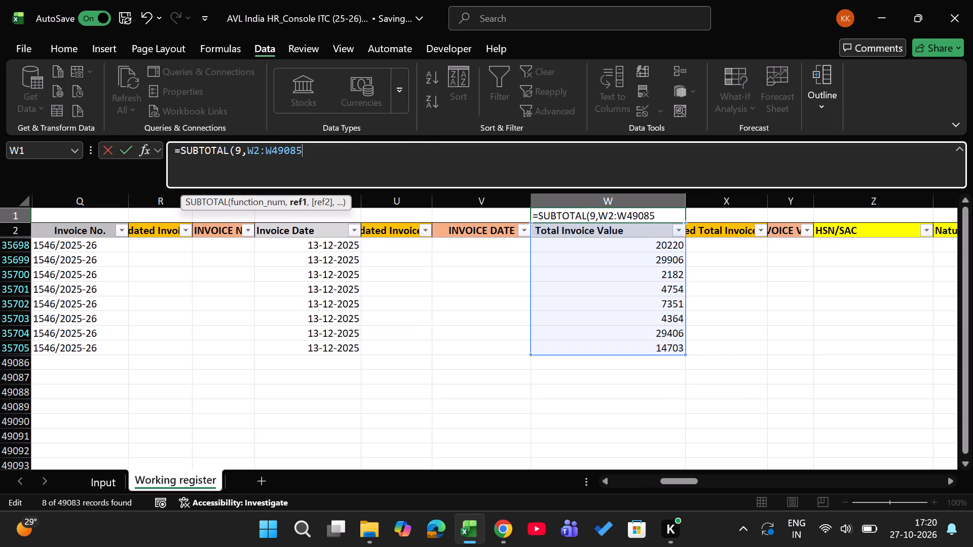
pyautogui.click(261, 148)
pyautogui.press('BackSpace')
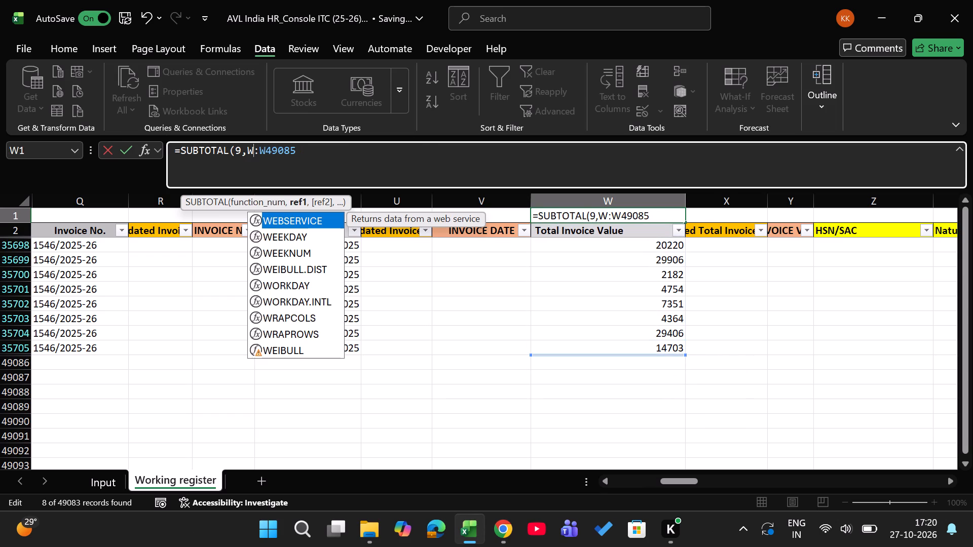
pyautogui.press('3')
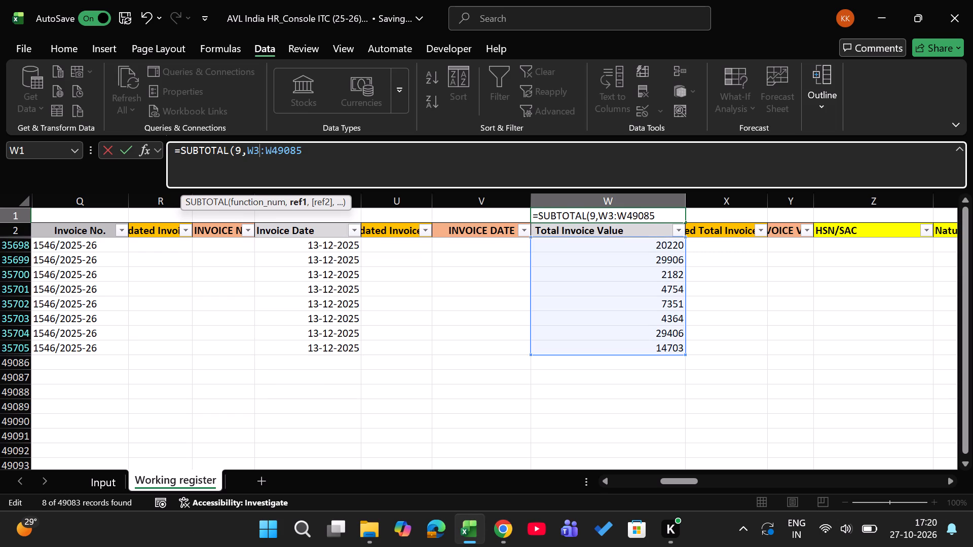
pyautogui.press('Return')
pyautogui.press('Up')
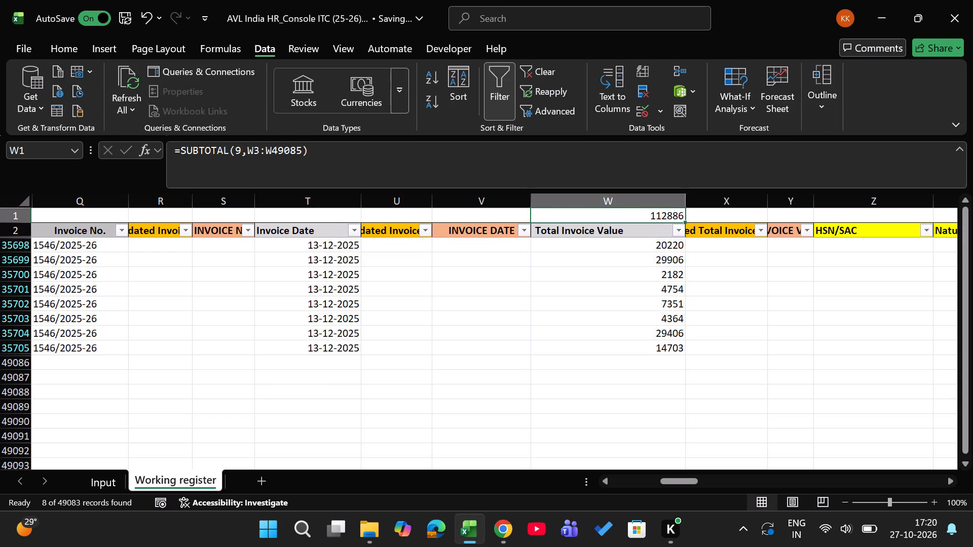
# Format the subtotal in W1 with comma separators and no decimal places.
pyautogui.write('hk')
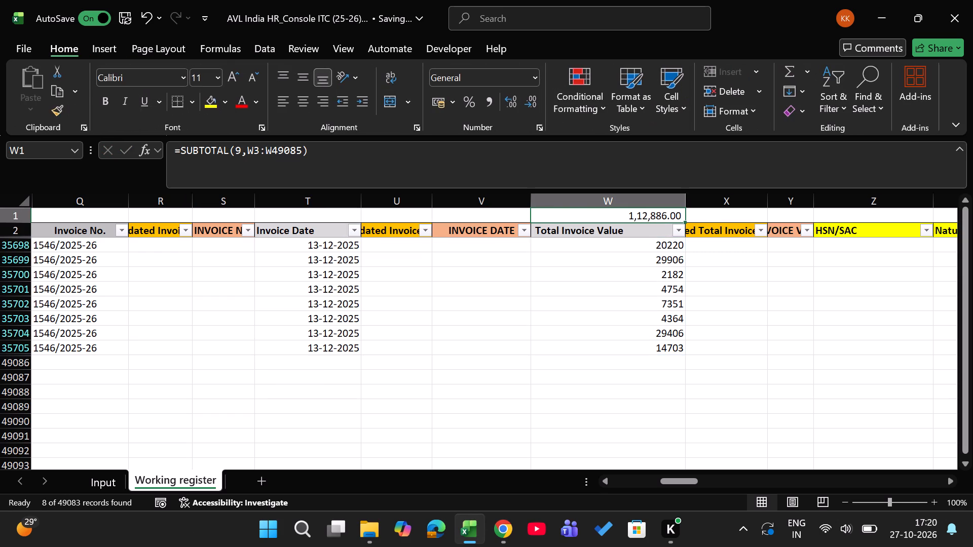
pyautogui.write('h9')
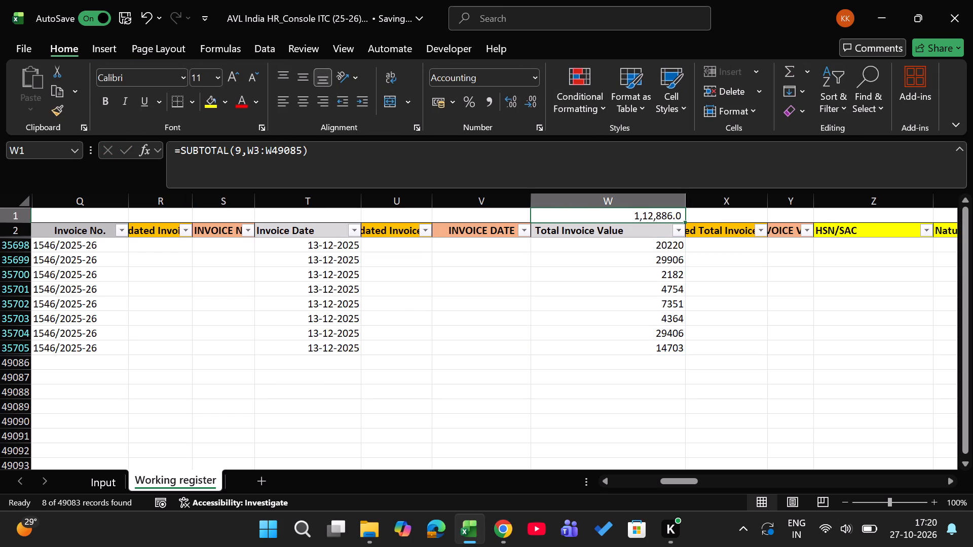
pyautogui.write('h9')
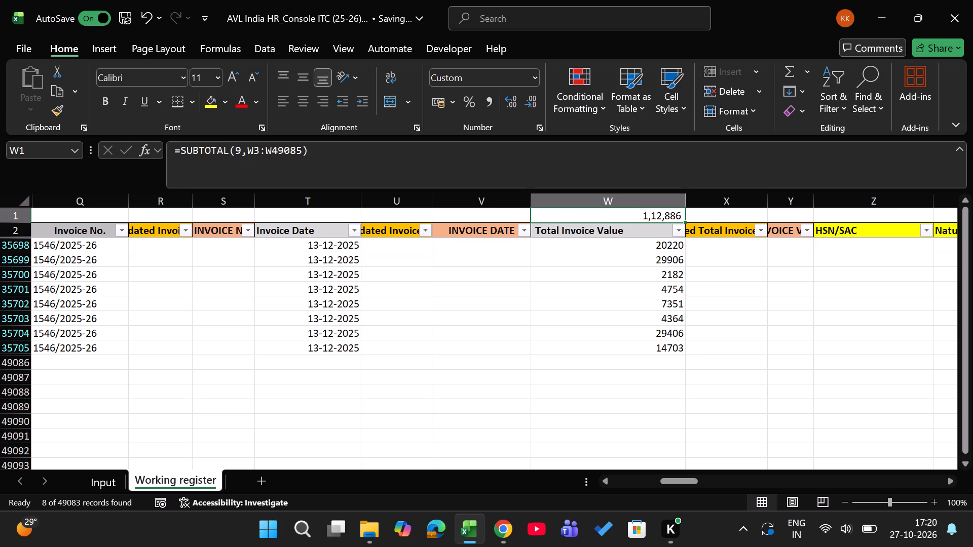
# Copy the W1 subtotal to AB1 above the Taxable Value header and clear the misplaced copy from AD1.
pyautogui.hotkey('ctrl', 'c')
pyautogui.press('Right')
pyautogui.press('Right')
pyautogui.press('Right')
pyautogui.press('Right')
pyautogui.press('Right')
pyautogui.press('Right')
pyautogui.press('Right')
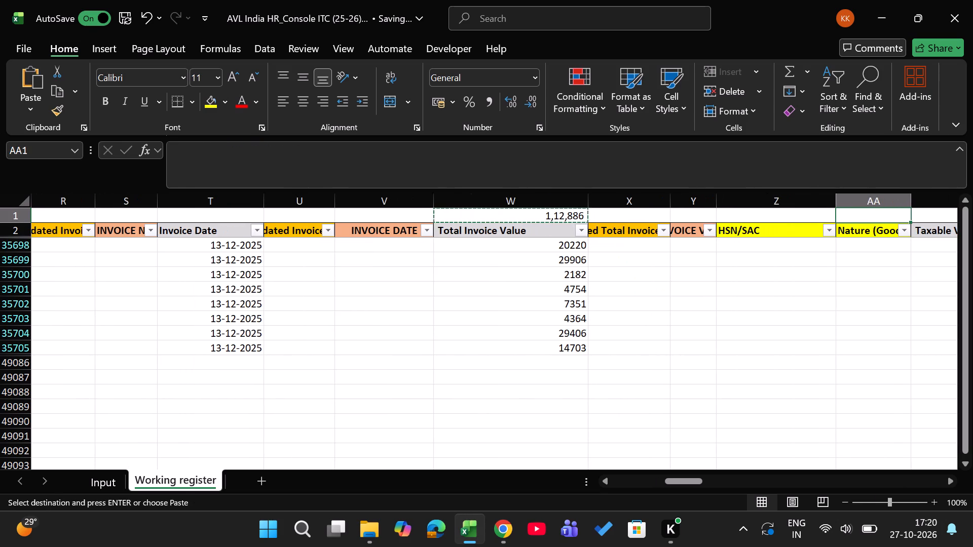
pyautogui.press('Return')
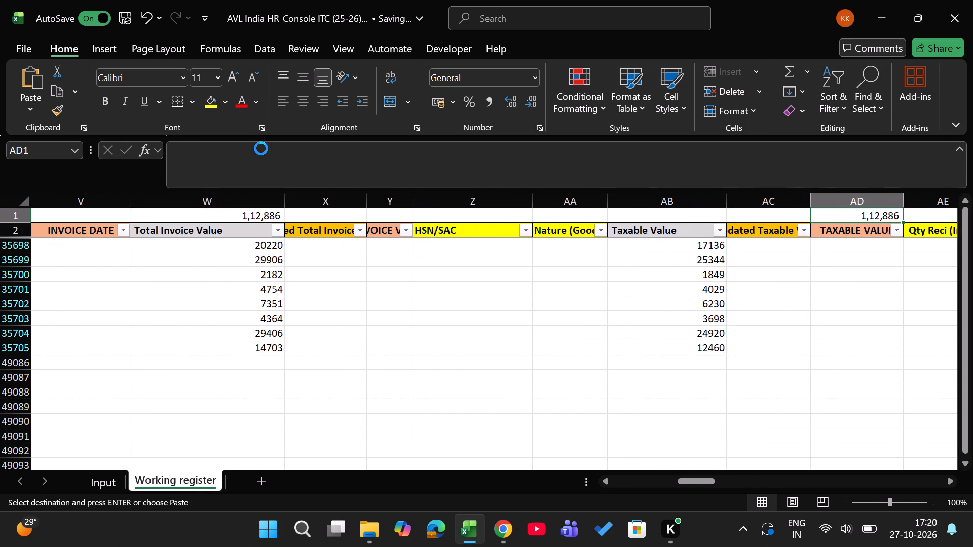
pyautogui.hotkey('ctrl', 'c')
pyautogui.press('Left')
pyautogui.press('Left')
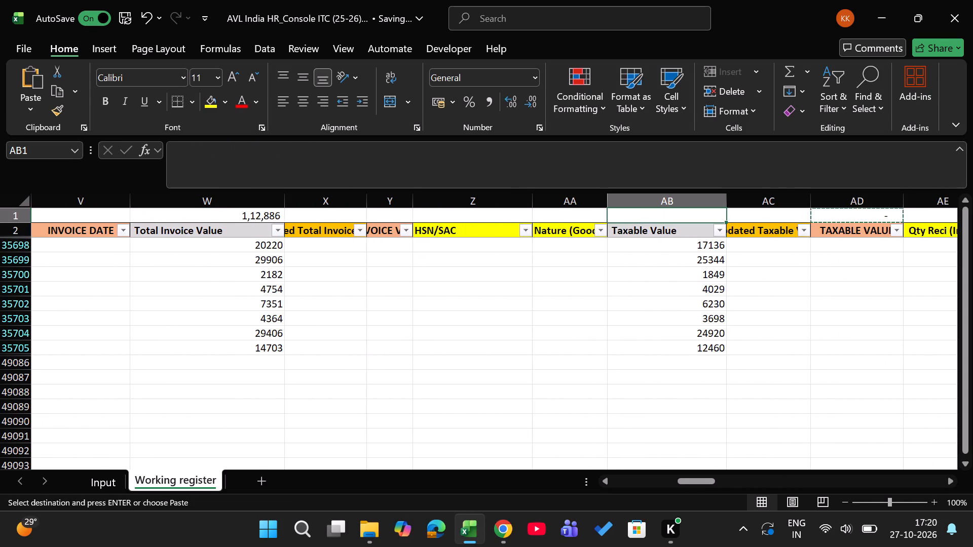
pyautogui.press('Return')
pyautogui.press('Right')
pyautogui.press('Right')
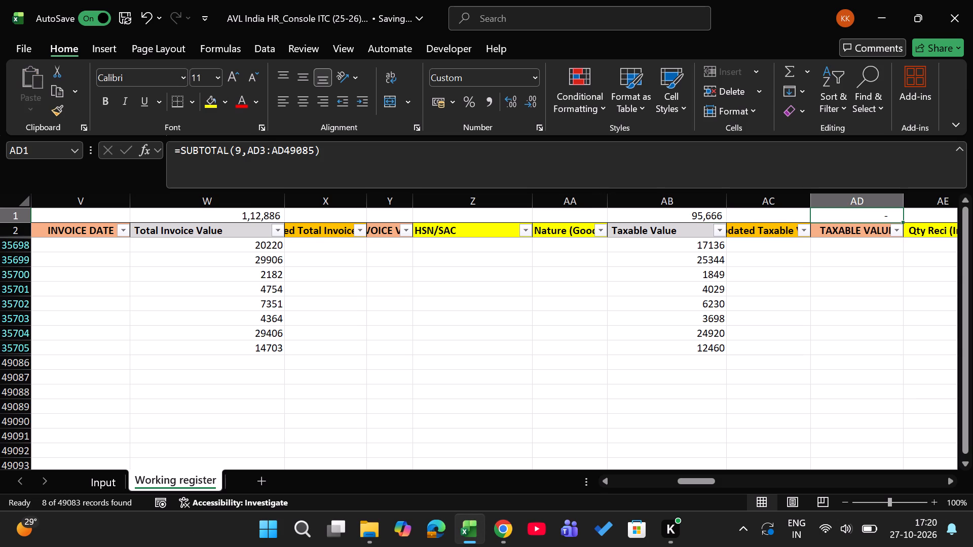
pyautogui.press('Delete')
# Copy the Taxable Value subtotal from AB1 to AH1 above the IGST (Amount) header.
pyautogui.press('Left')
pyautogui.press('Left')
pyautogui.hotkey('ctrl', 'c')
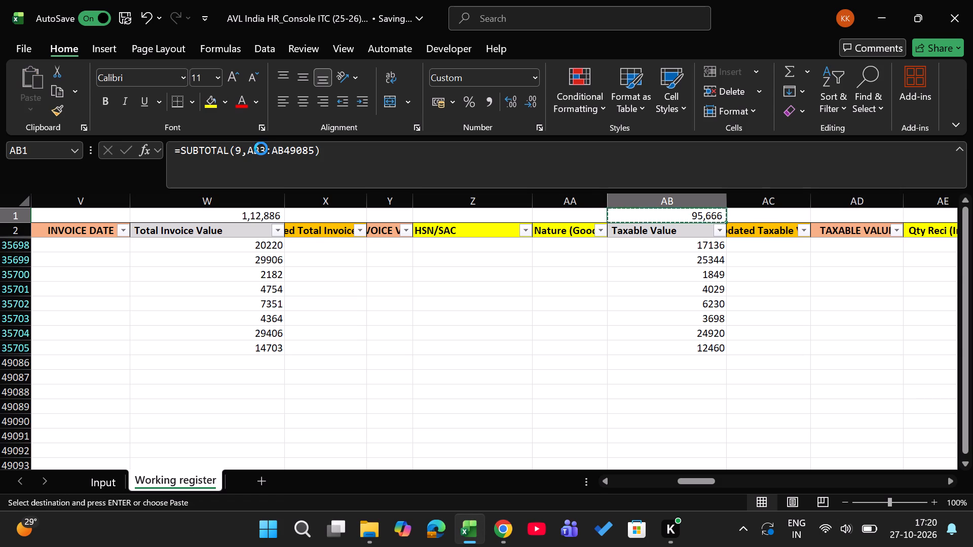
pyautogui.press('Right')
pyautogui.press('Right')
pyautogui.press('Right')
pyautogui.press('Right')
pyautogui.press('Right')
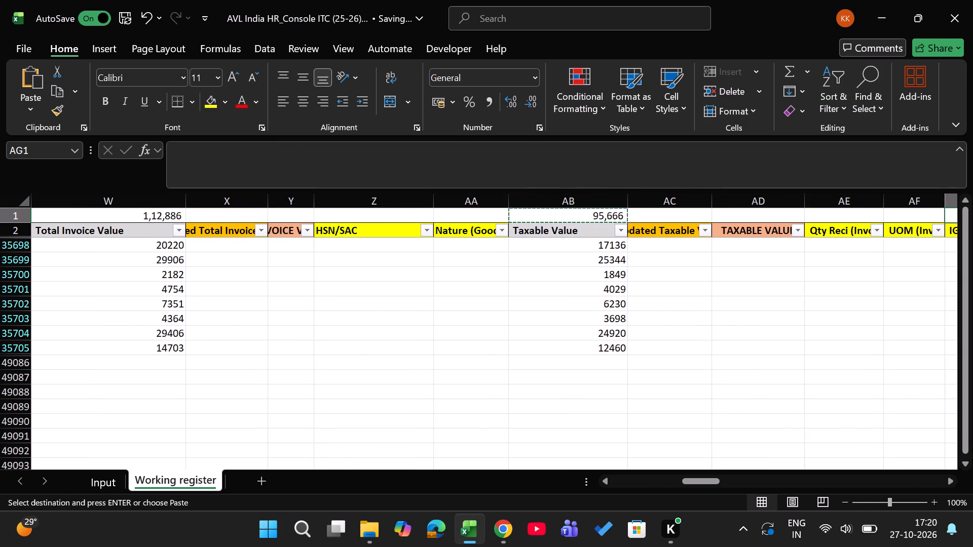
pyautogui.press('Right')
pyautogui.press('Return')
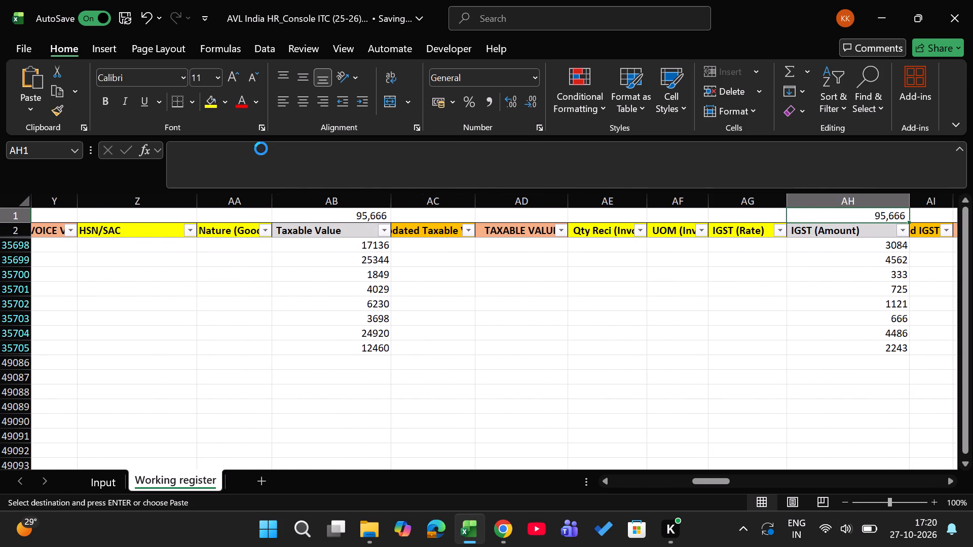
# Copy the IGST subtotal from AH1 to AL1 above the CGST (Amount) header.
pyautogui.hotkey('ctrl', 'c')
pyautogui.press('Right')
pyautogui.press('Right')
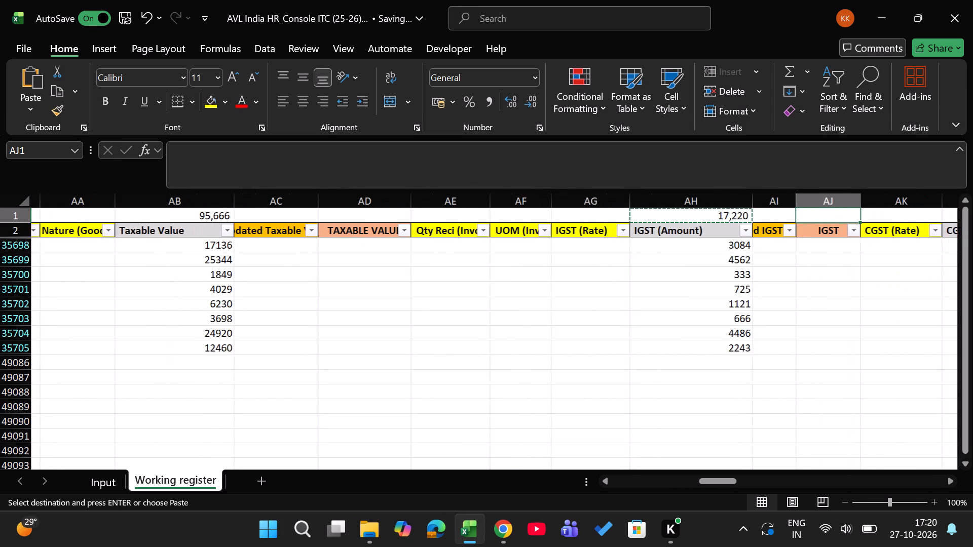
pyautogui.press('Right')
pyautogui.press('Right')
pyautogui.press('Return')
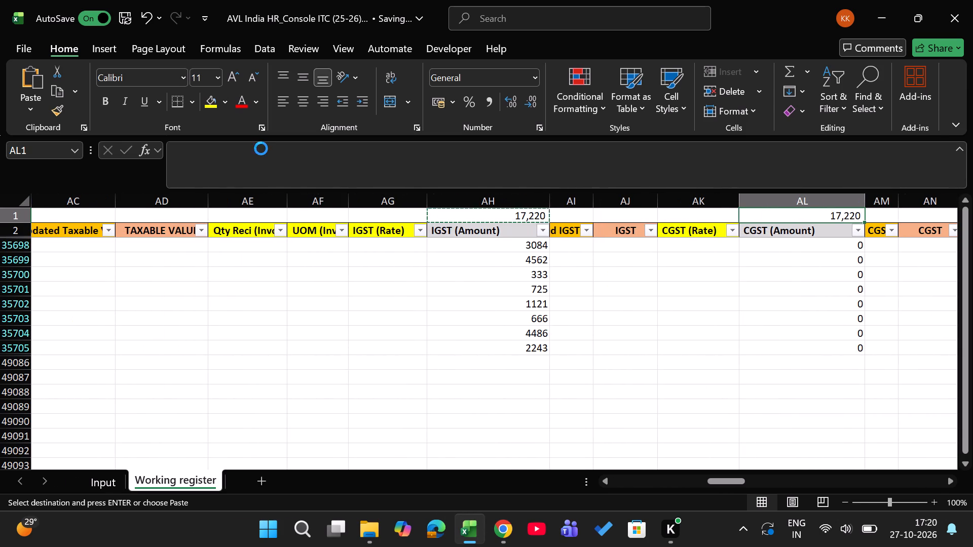
# Copy the CGST subtotal from AL1 to AP1 above the SGST (Amount) header.
pyautogui.hotkey('ctrl', 'c')
pyautogui.press('Right')
pyautogui.press('Right')
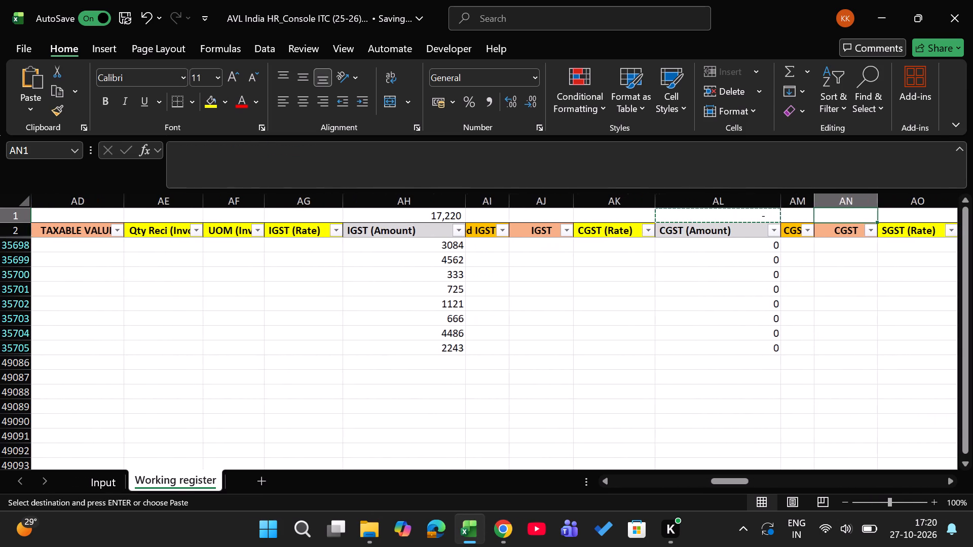
pyautogui.press('Right')
pyautogui.press('Right')
pyautogui.press('Return')
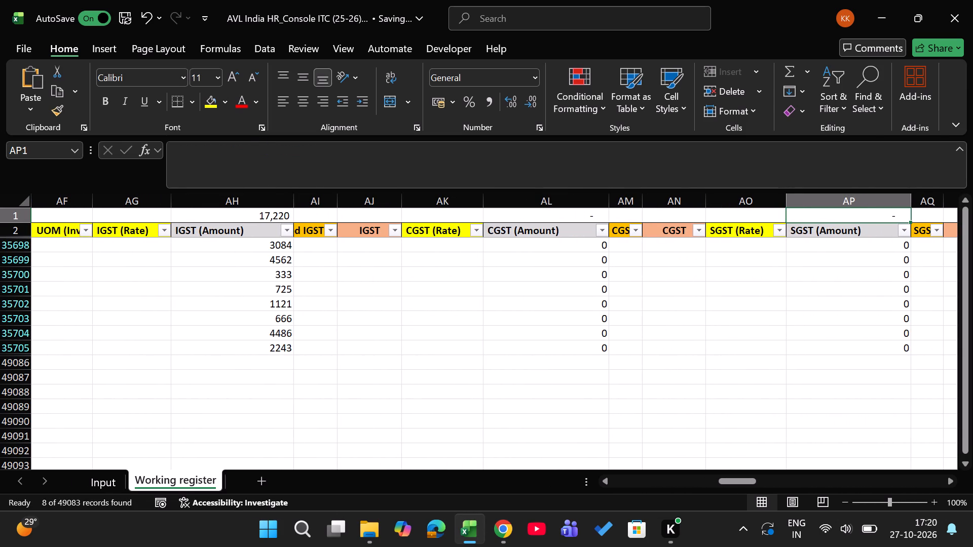
# Copy the SGST subtotal from AP1 to AU1 above the Total Tax header.
pyautogui.hotkey('ctrl', 'c')
pyautogui.press('Right')
pyautogui.press('Right')
pyautogui.press('Right')
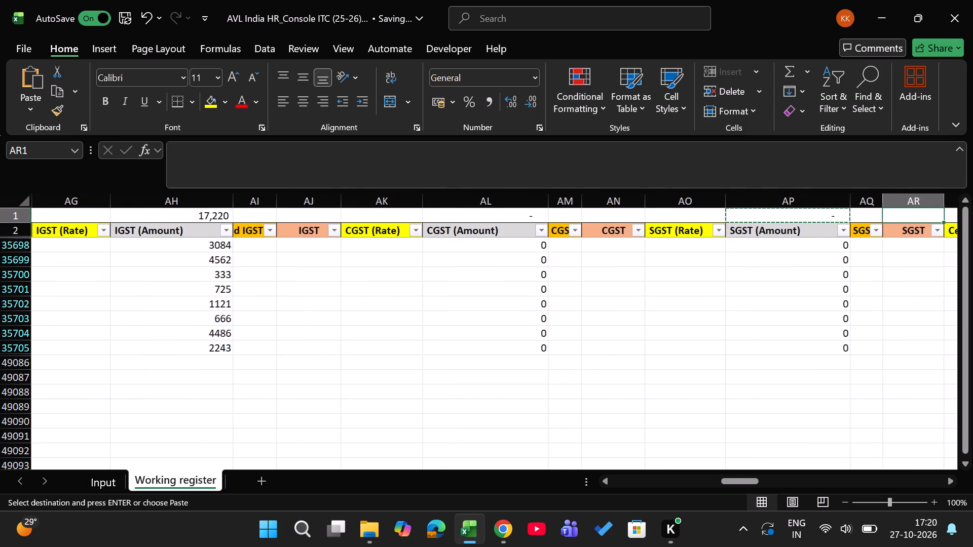
pyautogui.press('Right')
pyautogui.press('Right')
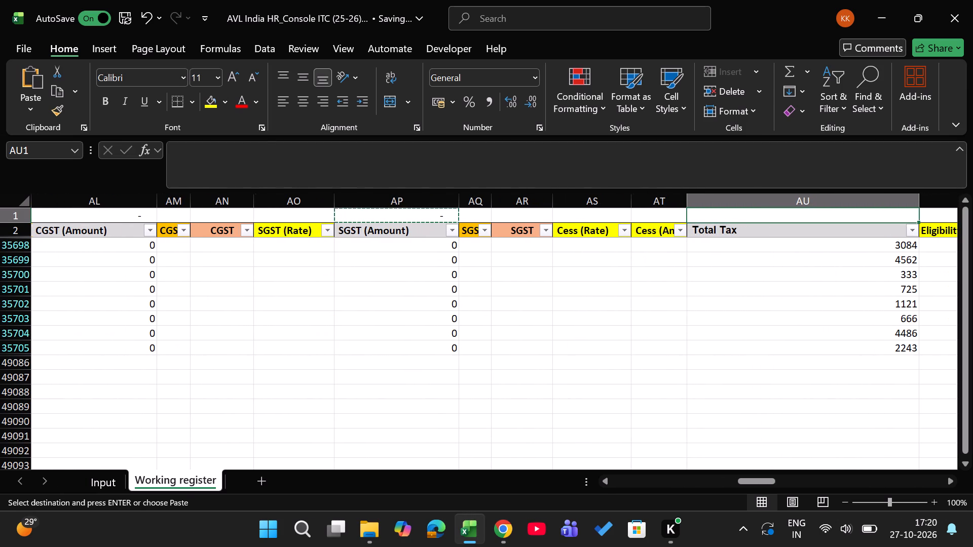
pyautogui.press('Return')
# Fill file number 189 down the visible M & B Trading Co. rows in column C, through C35705.
pyautogui.press('Down')
pyautogui.press('Left')
pyautogui.press('Left')
pyautogui.press('Left')
pyautogui.press('Left')
pyautogui.press('Left')
pyautogui.press('Left')
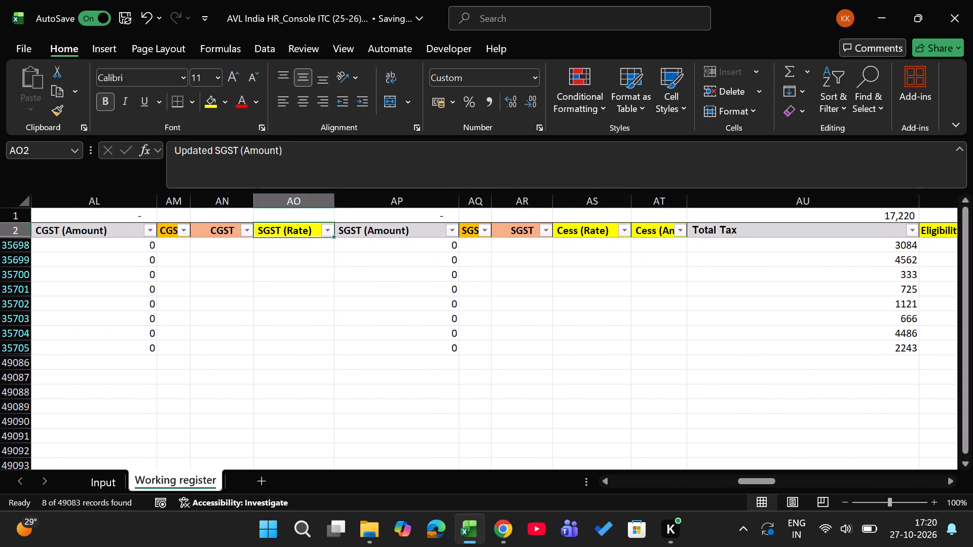
pyautogui.press('Left')
pyautogui.press('Left')
pyautogui.hotkey('ctrl', 'Left')
pyautogui.press('Down')
pyautogui.press('Down')
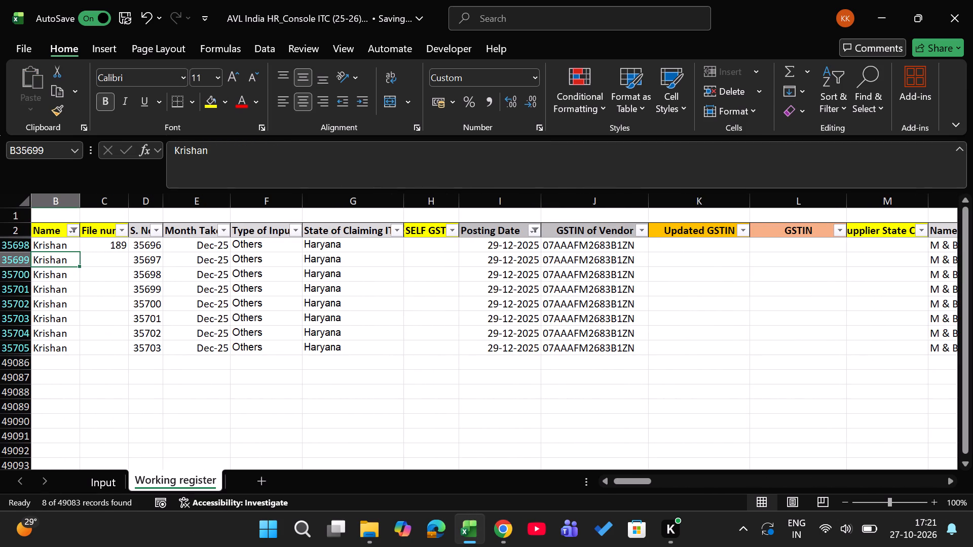
pyautogui.hotkey('ctrl', 'Down')
pyautogui.press('Right')
pyautogui.hotkey('ctrl', 'shift', 'Up')
pyautogui.hotkey('alt', ';')
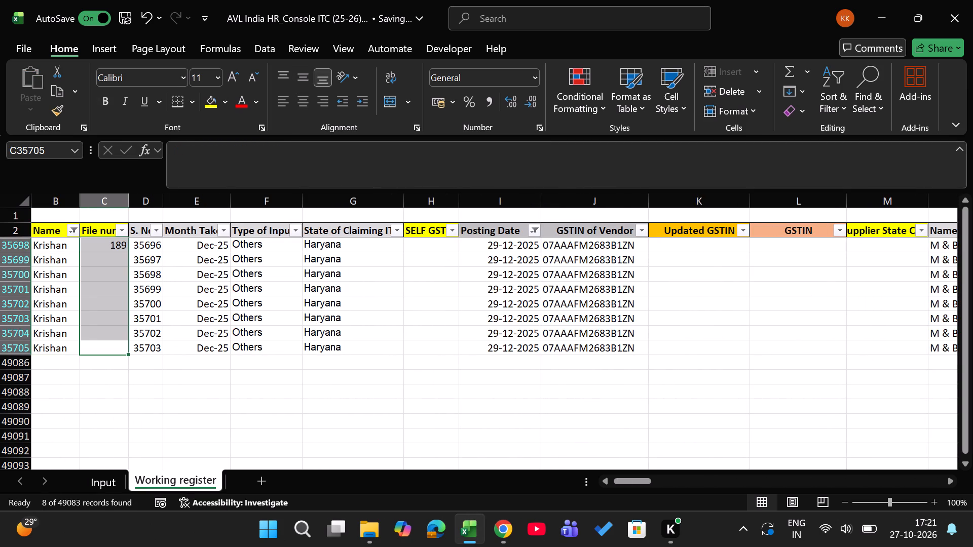
pyautogui.hotkey('ctrl', 'd')
# Choose the company's own GSTIN, the one beginning with 06, for the first filtered row's SELF GST cell, H35698.
pyautogui.press('Right')
pyautogui.press('Right')
pyautogui.press('Right')
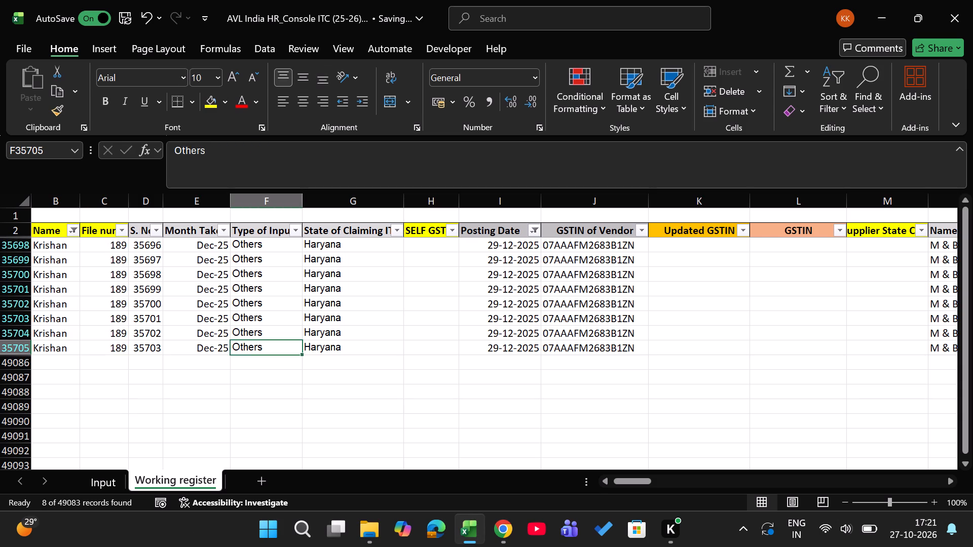
pyautogui.press('Up')
pyautogui.press('Up')
pyautogui.press('Up')
pyautogui.press('Up')
pyautogui.press('Up')
pyautogui.press('Up')
pyautogui.press('Right')
pyautogui.press('Right')
pyautogui.press('Up')
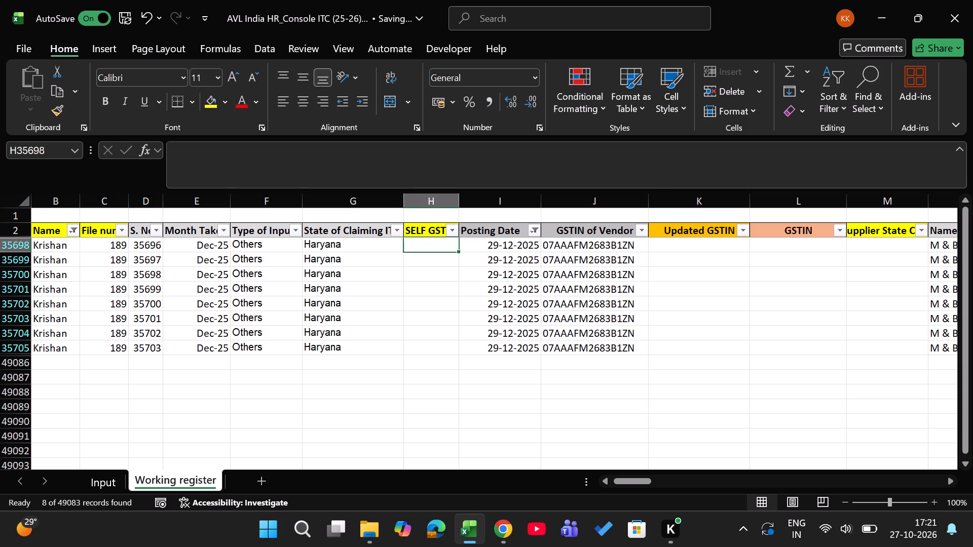
pyautogui.hotkey('alt', 'Down')
pyautogui.press('Down')
pyautogui.press('Return')
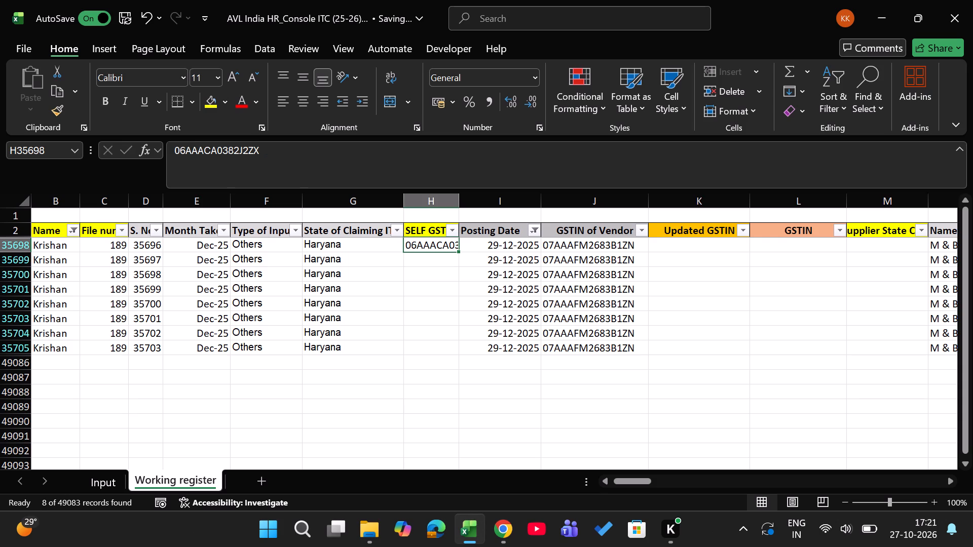
# Fill the company's own GSTIN from H35698 down the visible rows of the SELF GST column through H35705.
pyautogui.press('Left')
pyautogui.hotkey('ctrl', 'Down')
pyautogui.press('Right')
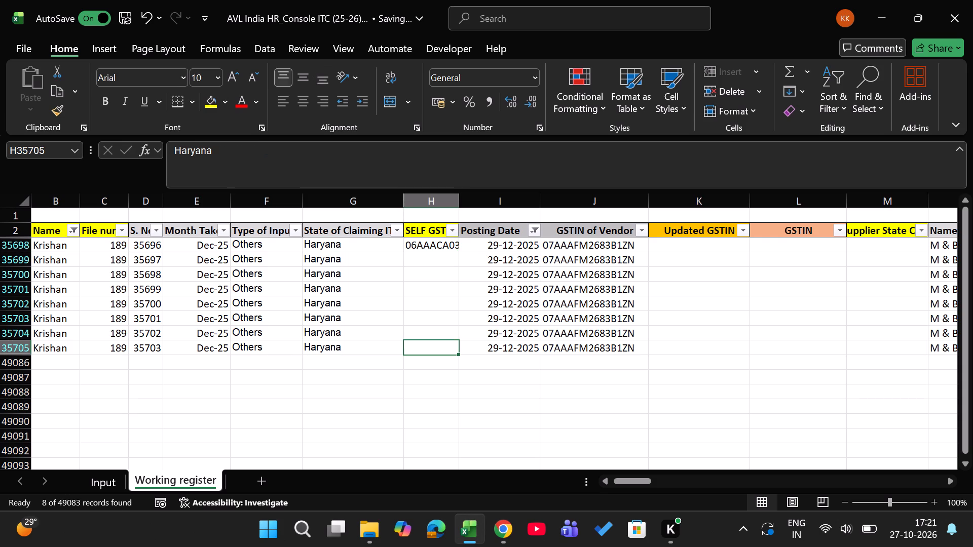
pyautogui.hotkey('ctrl', 'shift', 'Up')
pyautogui.hotkey('alt', "'")
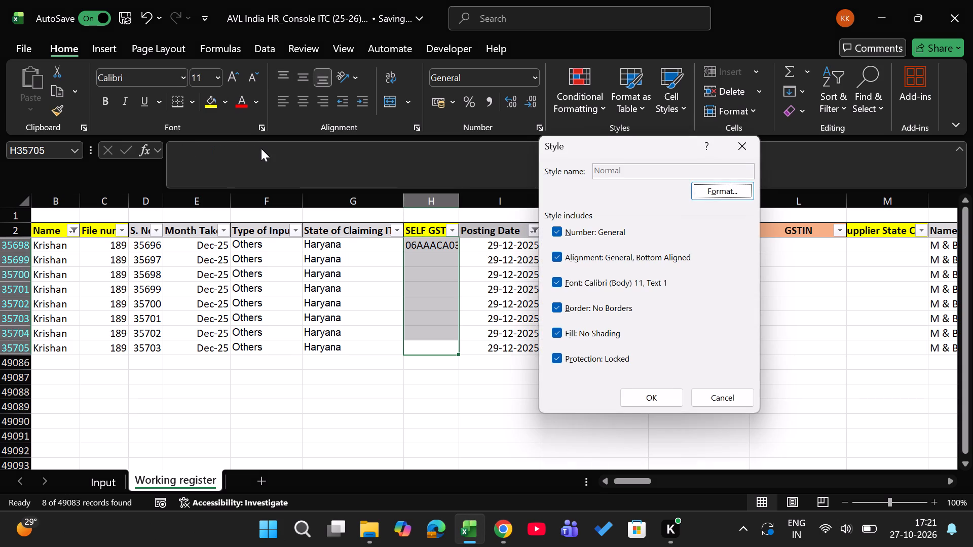
pyautogui.press('Escape')
pyautogui.hotkey('alt', ';')
pyautogui.hotkey('ctrl', 'd')
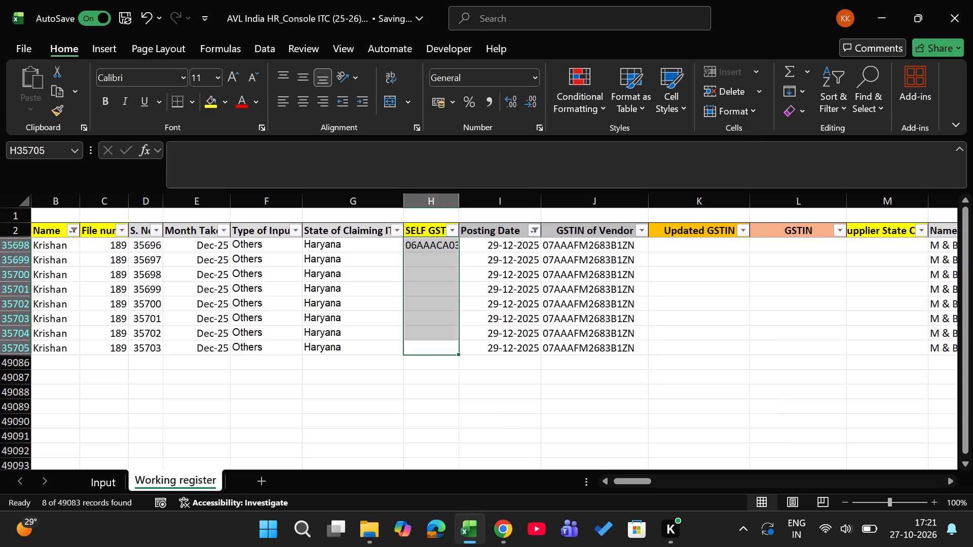
# Copy the vendor's GSTIN from J35698 into the Updated GSTIN cell K35698.
pyautogui.press('Right')
pyautogui.press('Right')
pyautogui.press('Right')
pyautogui.press('Right')
pyautogui.press('Right')
pyautogui.press('Right')
pyautogui.press('Left')
pyautogui.press('Left')
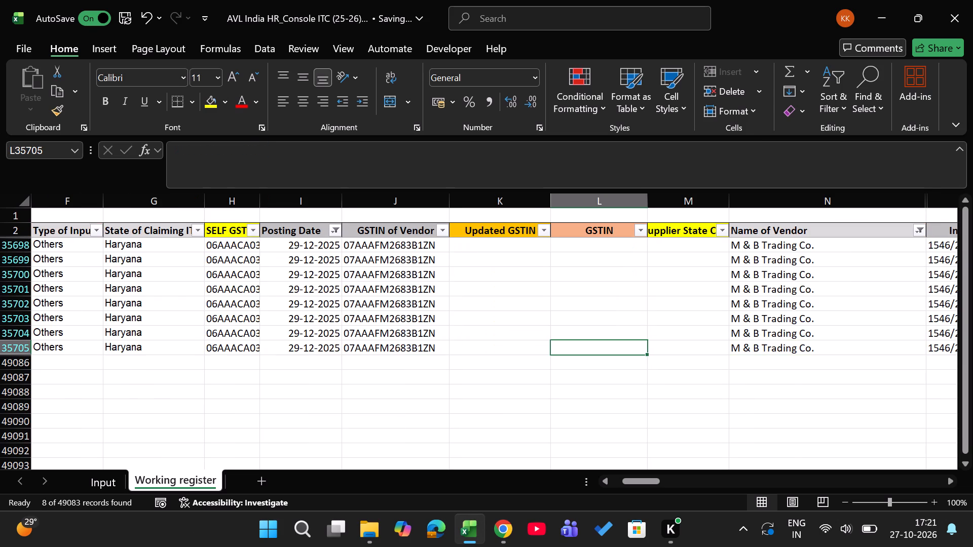
pyautogui.press('Left')
pyautogui.press('Left')
pyautogui.hotkey('ctrl', 'Up')
pyautogui.press('Down')
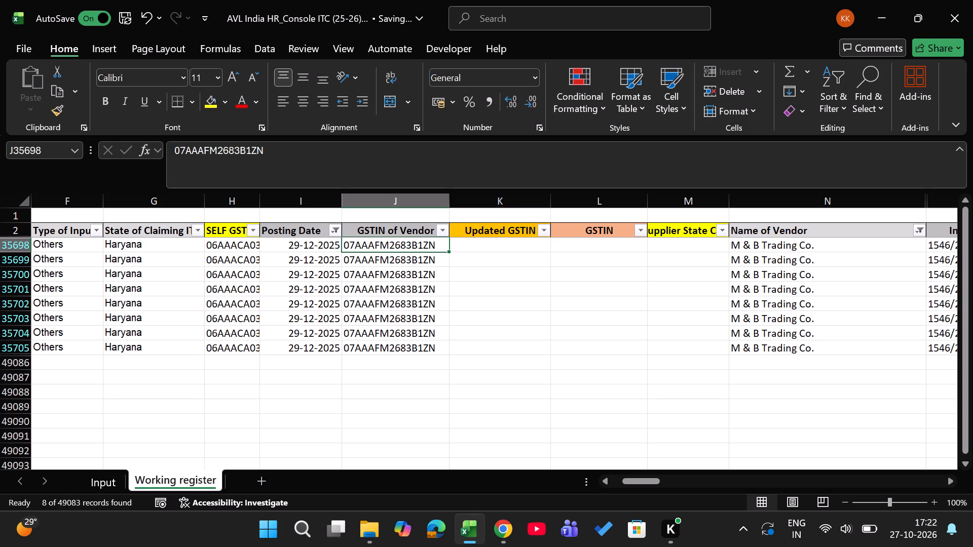
pyautogui.hotkey('ctrl', 'c')
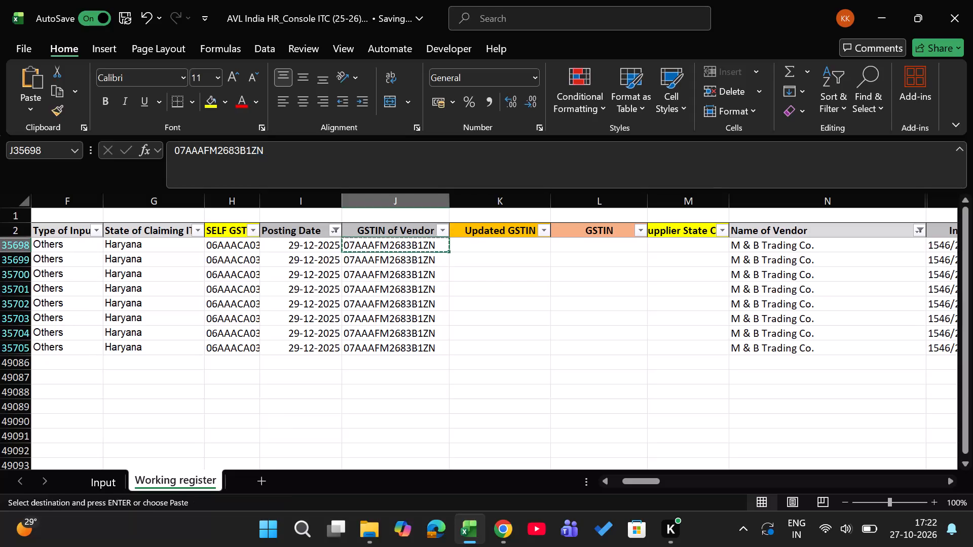
pyautogui.press('Right')
pyautogui.press('Return')
# Fill the Updated GSTIN value from K35698 down the visible rows through K35705.
pyautogui.press('Left')
pyautogui.hotkey('ctrl', 'Down')
pyautogui.press('Right')
pyautogui.hotkey('ctrl', 'shift', 'Up')
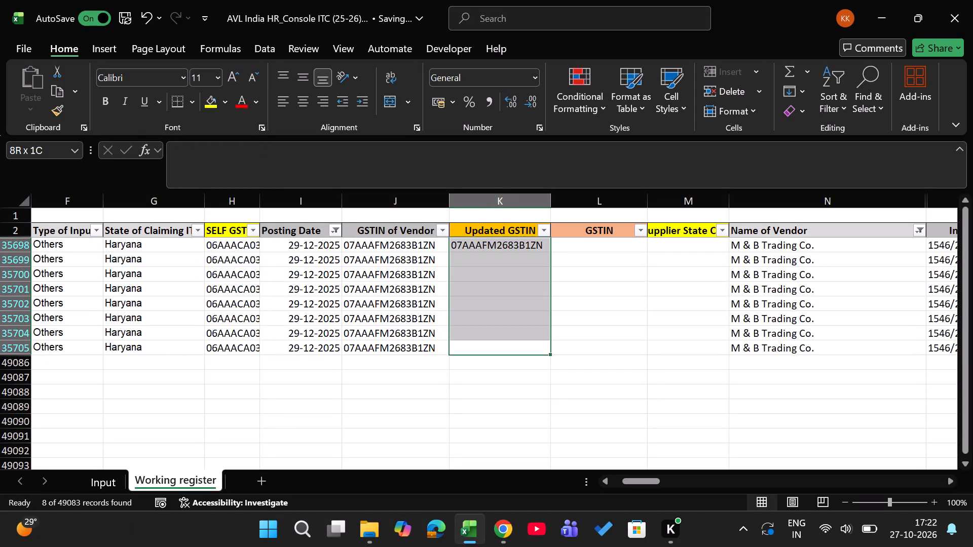
pyautogui.hotkey('alt', ';')
pyautogui.hotkey('ctrl', 'd')
# Enter Ok in the GSTIN check column at L35698 and fill it down the visible rows through L35705.
pyautogui.press('Right')
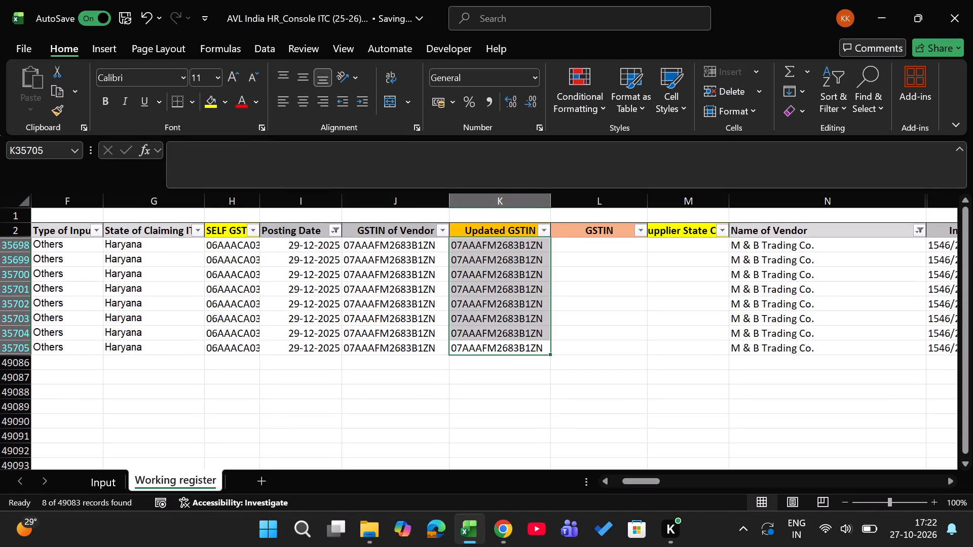
pyautogui.hotkey('ctrl', 'Up')
pyautogui.press('Down')
pyautogui.write('Ok')
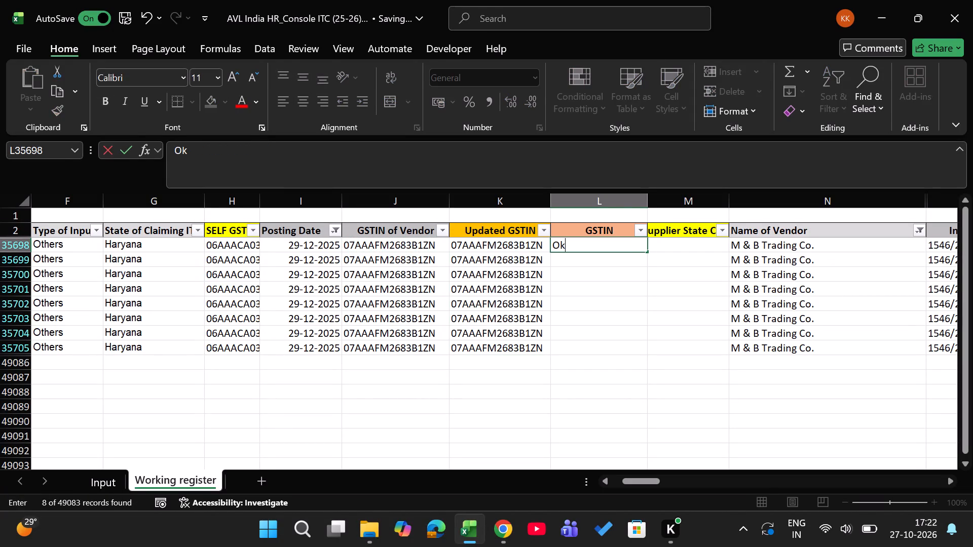
pyautogui.press('Return')
pyautogui.press('Left')
pyautogui.hotkey('ctrl', 'Down')
pyautogui.press('Right')
pyautogui.hotkey('ctrl', 'shift', 'Up')
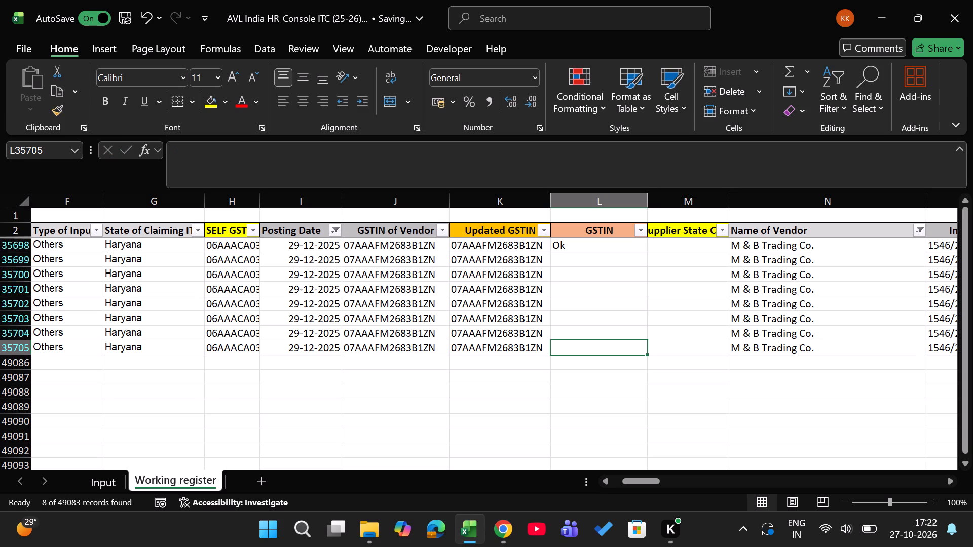
pyautogui.hotkey('alt', ';')
pyautogui.hotkey('ctrl', 'd')
# Enter supplier state code 07 in M35698 and fill it down the visible rows through M35705.
pyautogui.press('Right')
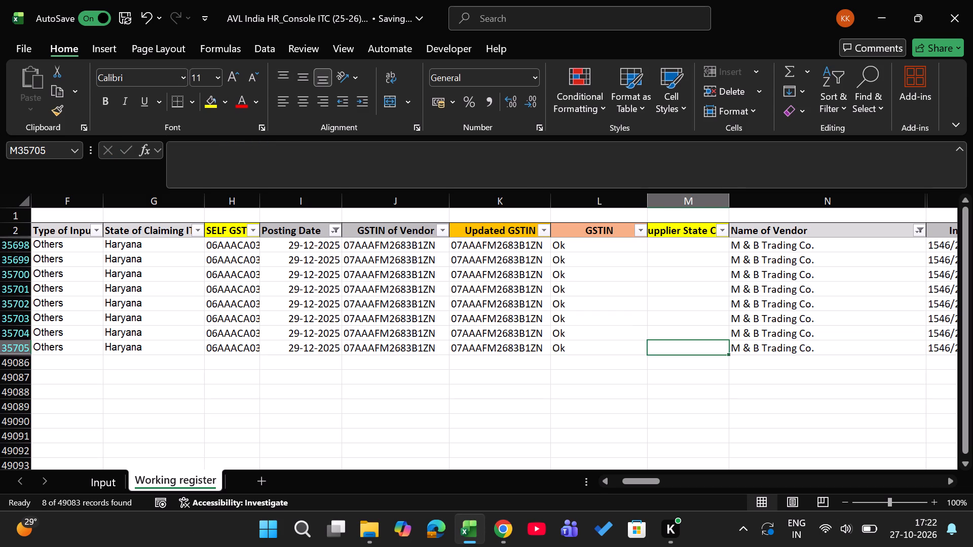
pyautogui.hotkey('ctrl', 'Up')
pyautogui.press('Down')
pyautogui.write('07')
pyautogui.press('Return')
pyautogui.press('Up')
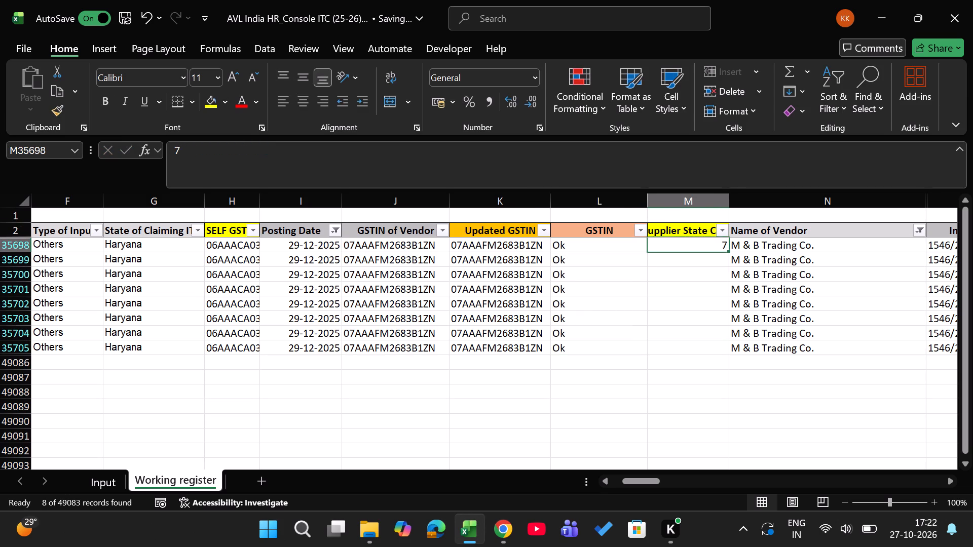
pyautogui.press('Right')
pyautogui.hotkey('ctrl', 'Down')
pyautogui.press('Left')
pyautogui.hotkey('ctrl', 'shift', 'Up')
pyautogui.hotkey('alt', ';')
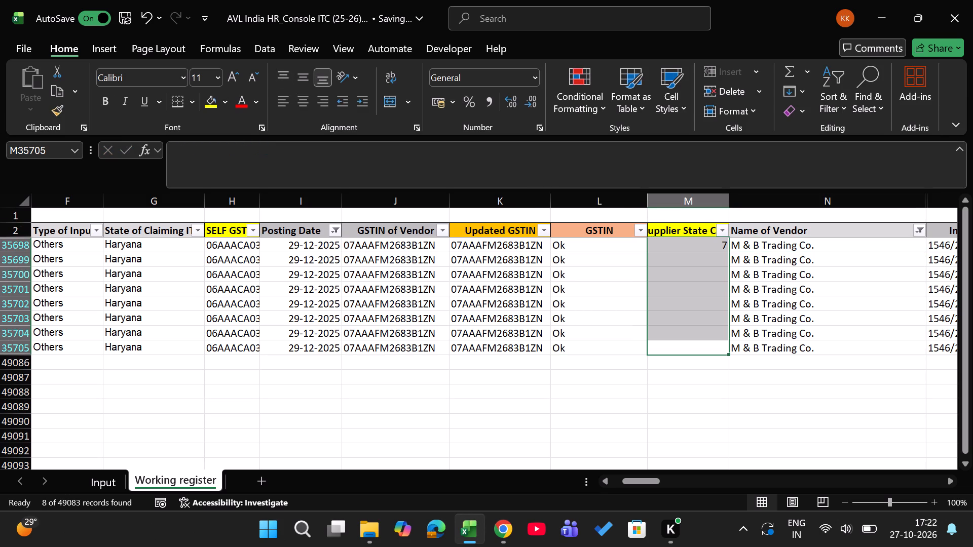
pyautogui.hotkey('ctrl', 'd')
# Copy the invoice number from Q35698 into the updated invoice number cell R35698.
pyautogui.press('Right')
pyautogui.press('Right')
pyautogui.press('Right')
pyautogui.press('Up')
pyautogui.press('Up')
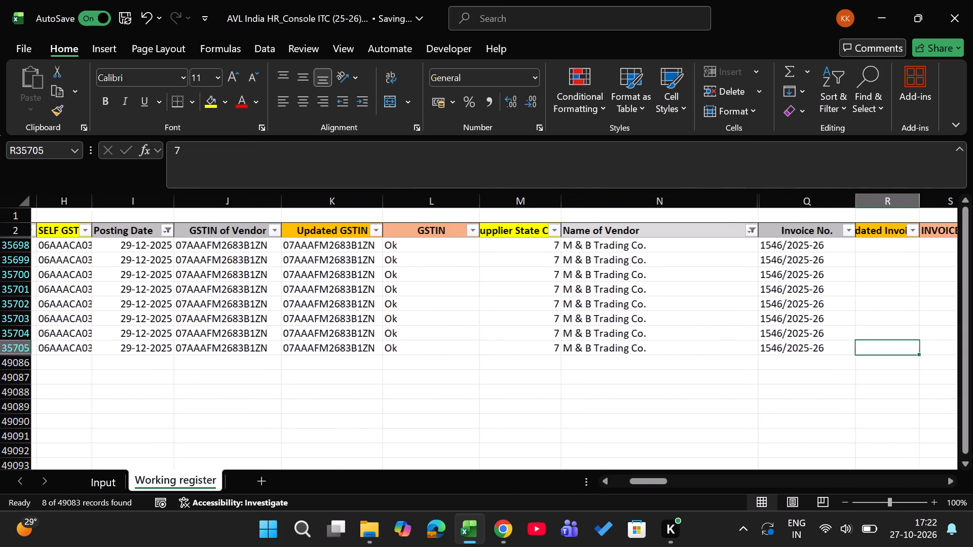
pyautogui.press('Up')
pyautogui.press('Up')
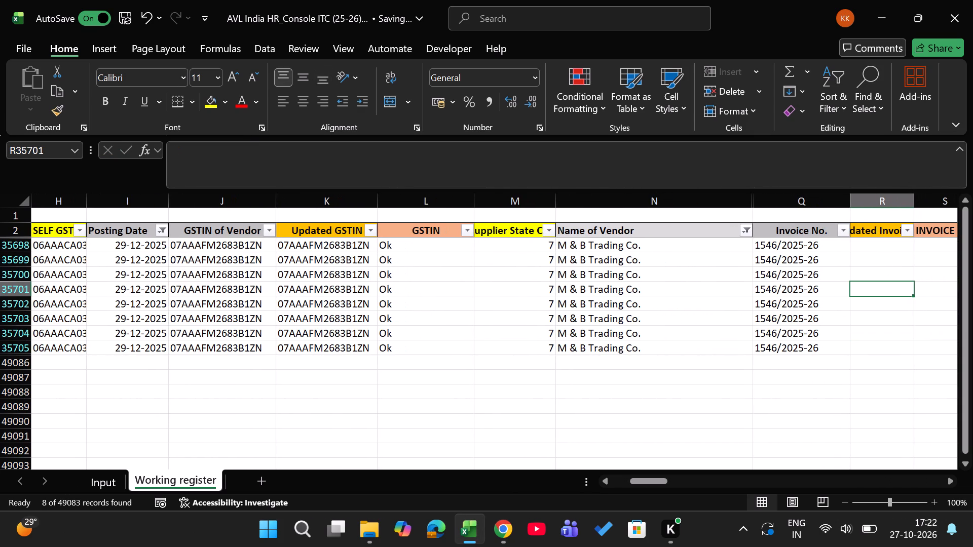
pyautogui.press('Up')
pyautogui.press('Up')
pyautogui.press('Left')
pyautogui.press('Left')
pyautogui.press('Up')
pyautogui.press('Right')
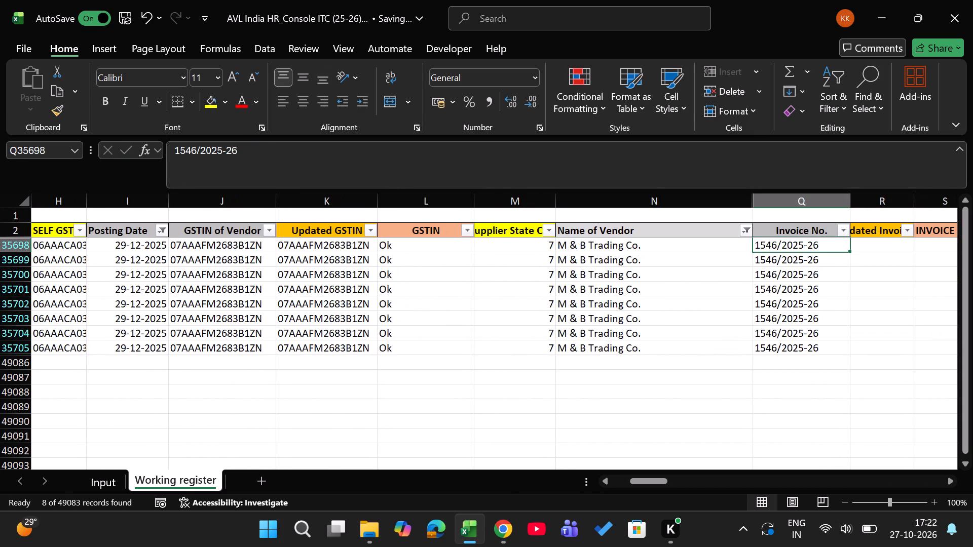
pyautogui.hotkey('ctrl', 'c')
pyautogui.press('Right')
pyautogui.press('Return')
# Fill the updated invoice number from R35698 down the visible rows through R35705.
pyautogui.press('Left')
pyautogui.hotkey('ctrl', 'Down')
pyautogui.press('Right')
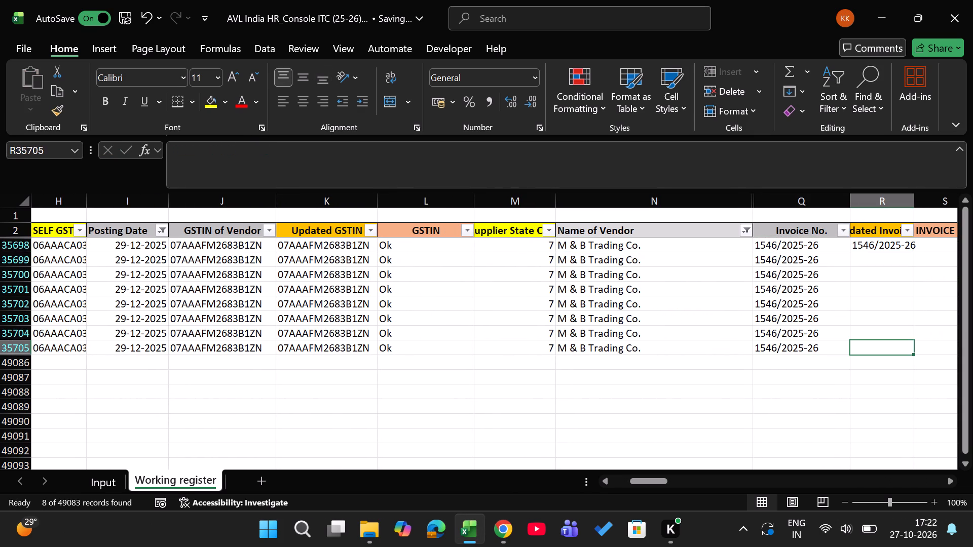
pyautogui.hotkey('ctrl', 'shift', 'Up')
pyautogui.hotkey('alt', ';')
pyautogui.hotkey('ctrl', 'd')
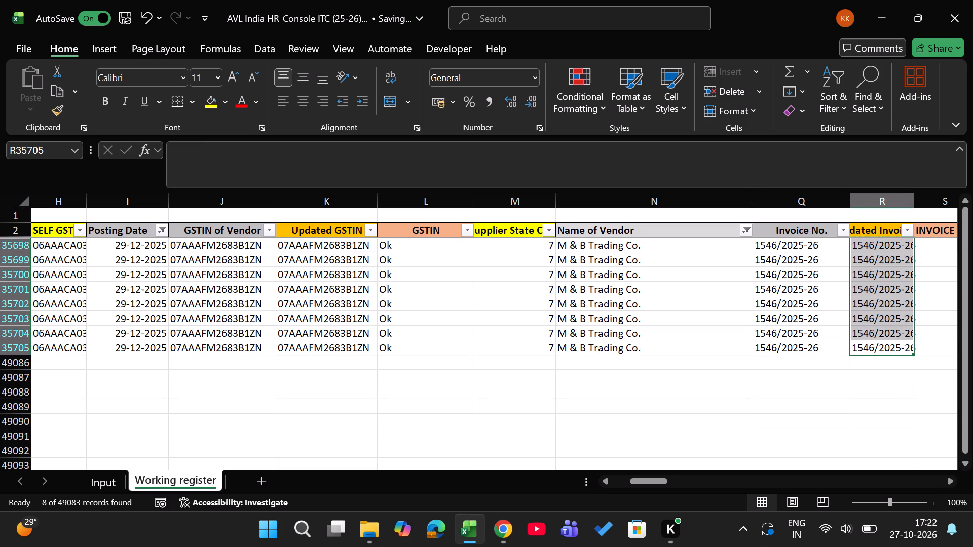
# Enter Ok in the invoice number check column at S35698 and fill it down the visible rows through S35705.
pyautogui.press('Right')
pyautogui.press('Up')
pyautogui.press('Up')
pyautogui.press('Up')
pyautogui.press('Up')
pyautogui.press('Up')
pyautogui.press('Up')
pyautogui.press('Up')
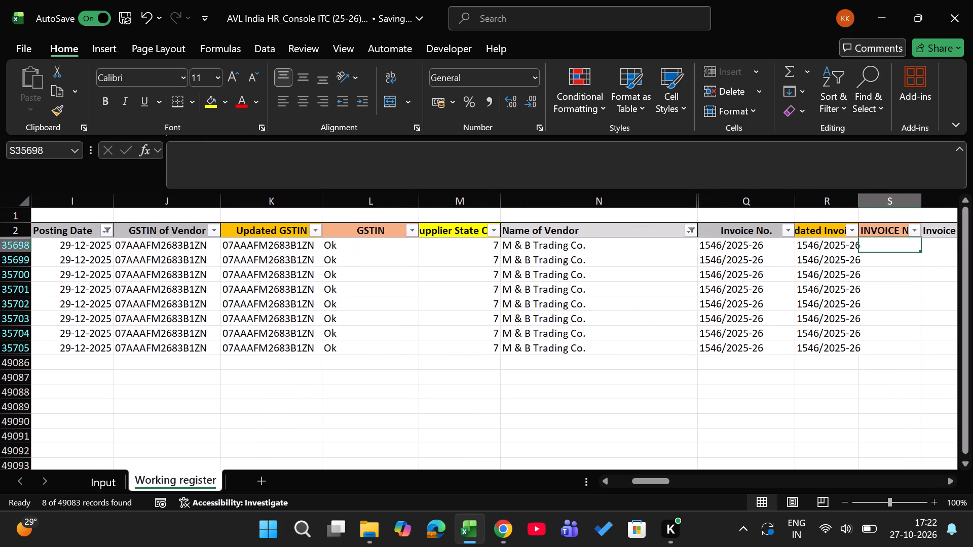
pyautogui.write('Ok')
pyautogui.press('Return')
pyautogui.press('Left')
pyautogui.hotkey('ctrl', 'Down')
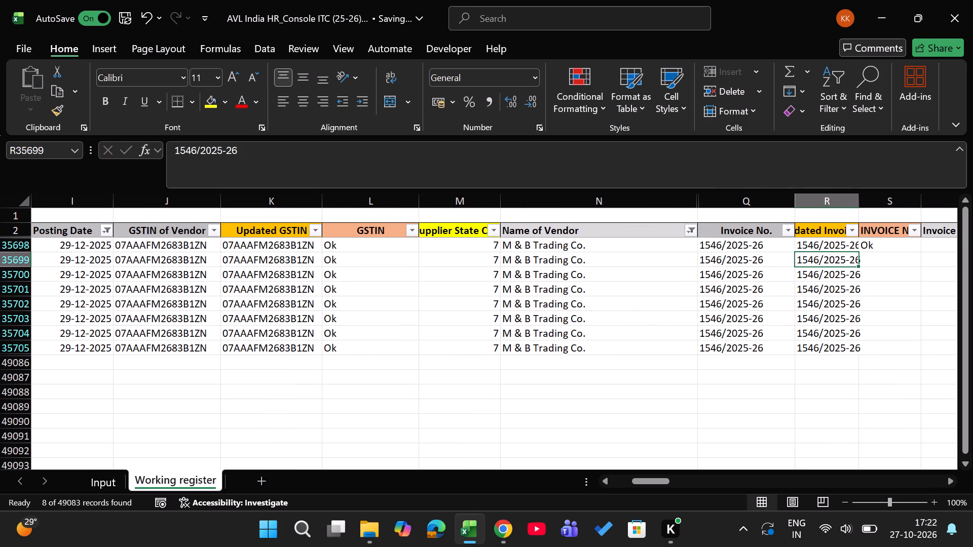
pyautogui.press('Right')
pyautogui.hotkey('ctrl', 'shift', 'Up')
pyautogui.hotkey('ctrl', 'd')
# Copy the invoice date from T35698 into the updated invoice date cell U35698.
pyautogui.press('Right')
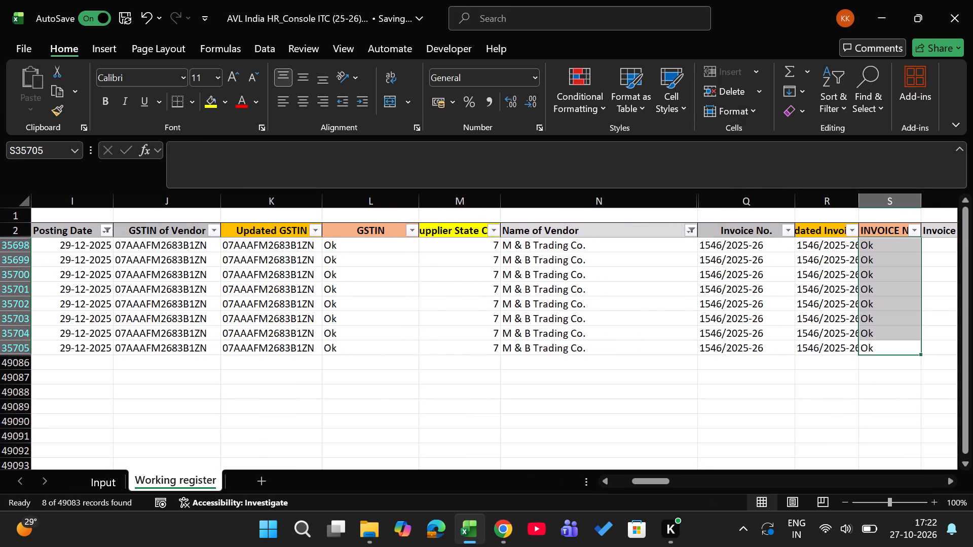
pyautogui.hotkey('ctrl', 'Up')
pyautogui.press('Right')
pyautogui.press('Down')
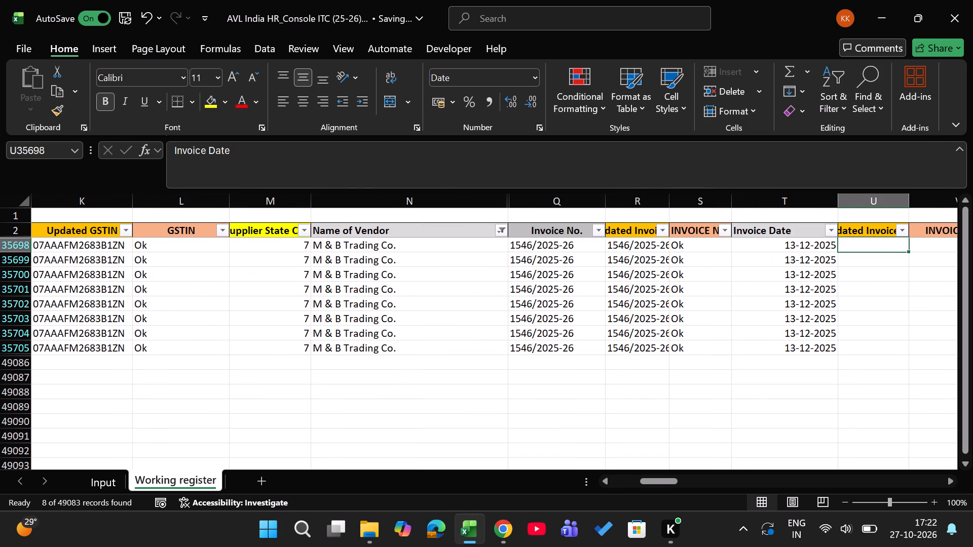
pyautogui.press('Left')
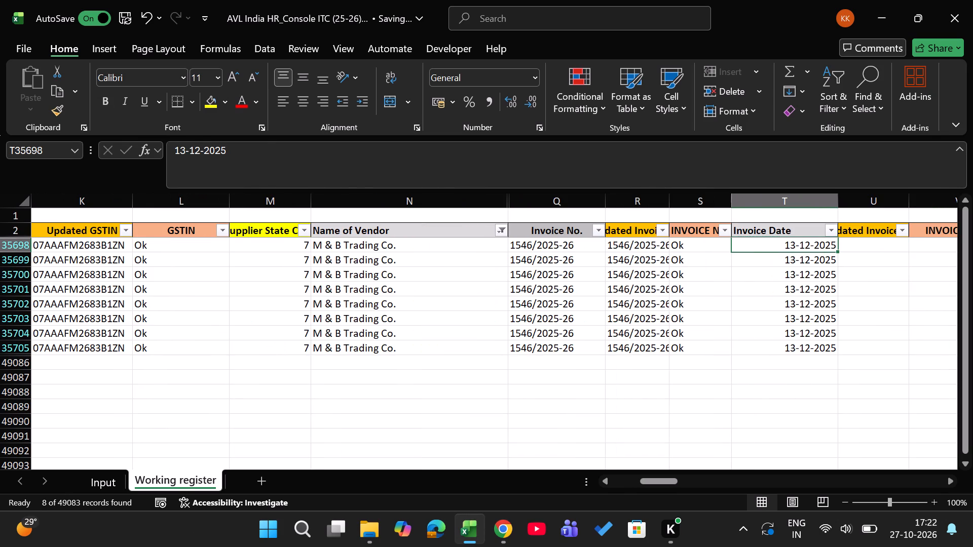
pyautogui.hotkey('ctrl', 'c')
pyautogui.press('Right')
pyautogui.press('Return')
# Fill the updated invoice date from U35698 down the visible rows through U35705.
pyautogui.press('Left')
pyautogui.press('Down')
pyautogui.press('Right')
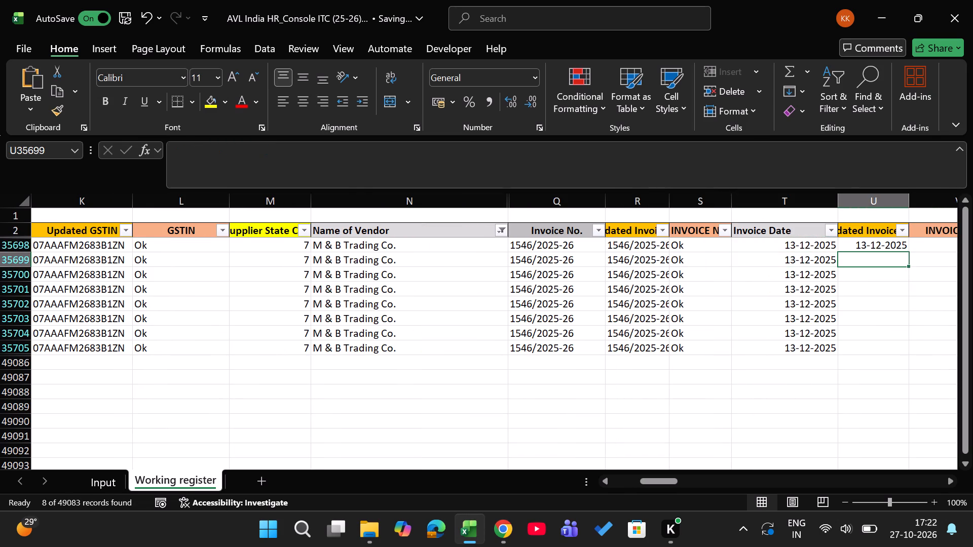
pyautogui.press('Left')
pyautogui.hotkey('ctrl', 'Down')
pyautogui.press('Right')
pyautogui.hotkey('ctrl', 'shift', 'Up')
pyautogui.hotkey('alt', ';')
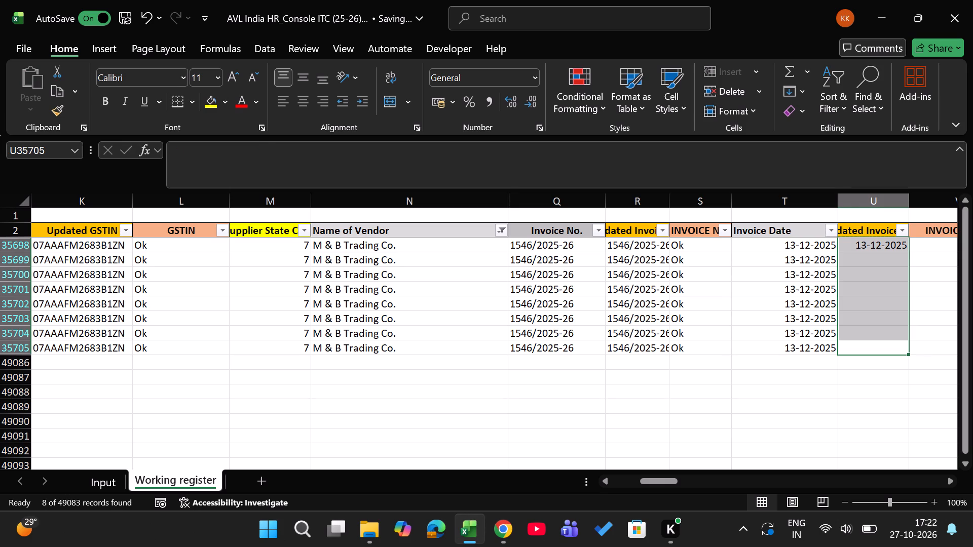
pyautogui.hotkey('ctrl', 'd')
# Enter Ok in the INVOICE DATE check column at V35698 and fill it down the visible rows through V35705.
pyautogui.press('Right')
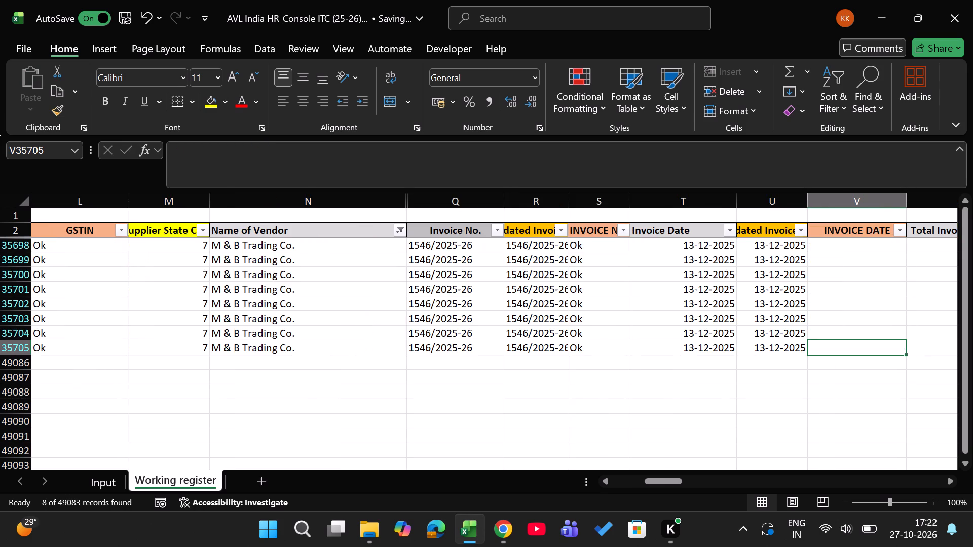
pyautogui.hotkey('ctrl', 'Up')
pyautogui.press('Down')
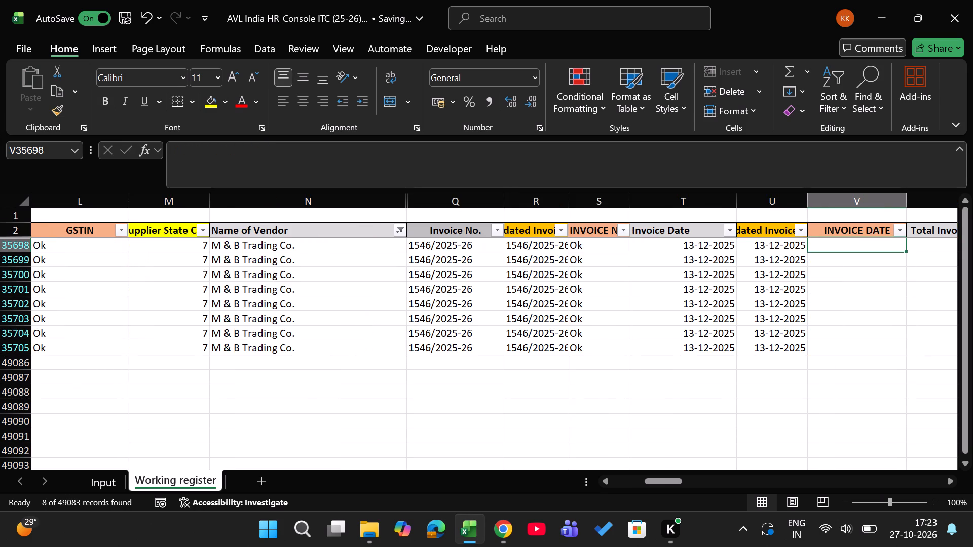
pyautogui.write('Ok')
pyautogui.press('Return')
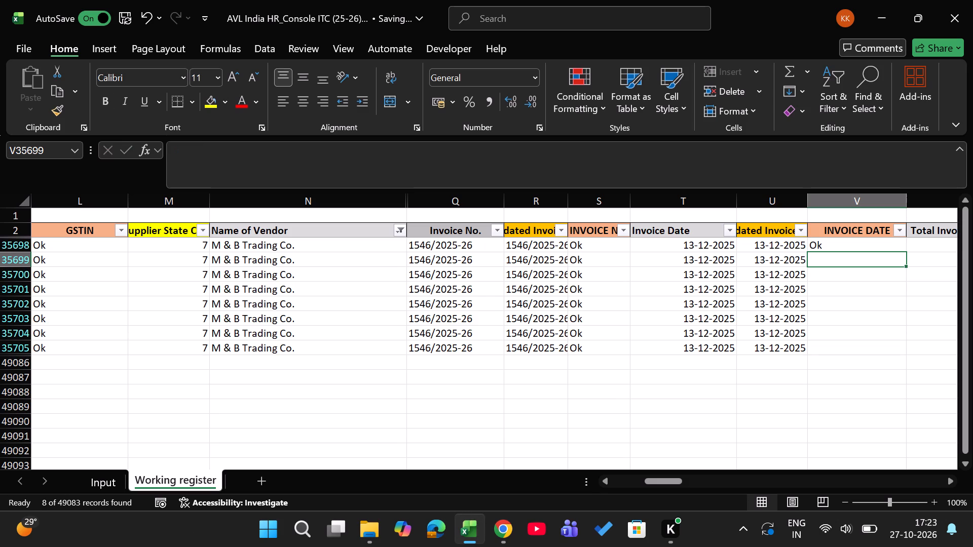
pyautogui.press('Left')
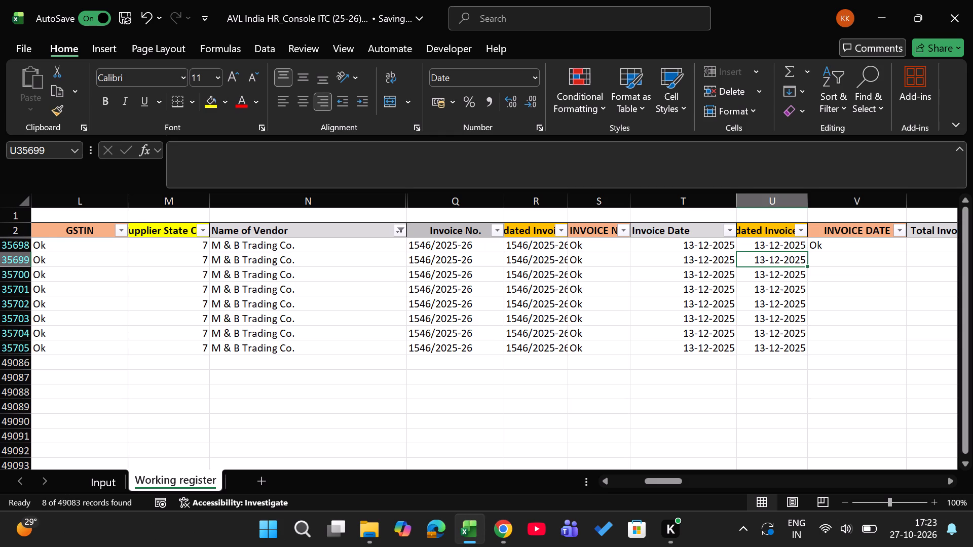
pyautogui.hotkey('ctrl', 'Down')
pyautogui.press('Right')
pyautogui.hotkey('ctrl', 'Up')
pyautogui.press('Left')
pyautogui.hotkey('ctrl', 'Down')
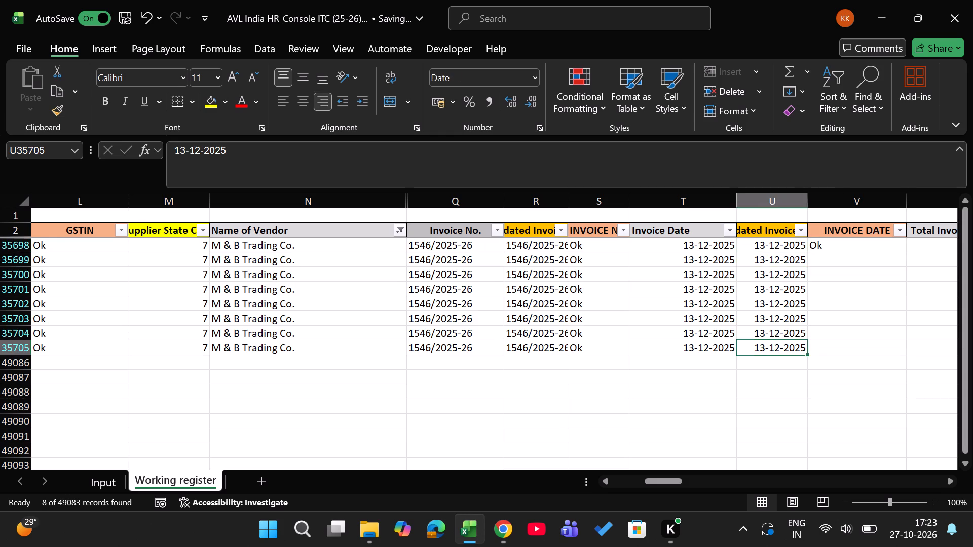
pyautogui.press('Right')
pyautogui.hotkey('ctrl', 'shift', 'Up')
pyautogui.hotkey('alt', ';')
pyautogui.hotkey('ctrl', 'd')
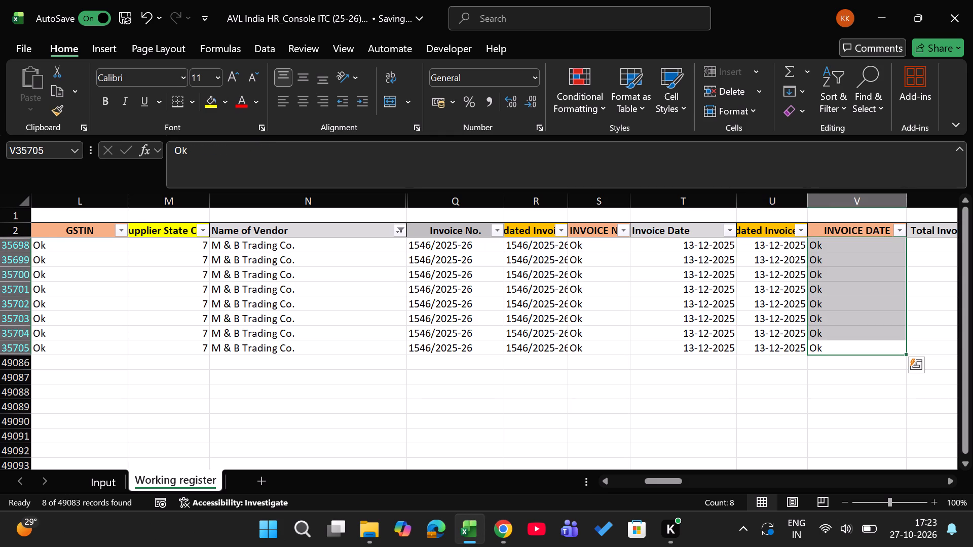
# Examine the Total Invoice Value, Taxable Value and IGST (Amount) columns and their row 1 subtotals for the filtered rows.
pyautogui.press('Right')
pyautogui.press('Up')
pyautogui.press('Up')
pyautogui.press('Up')
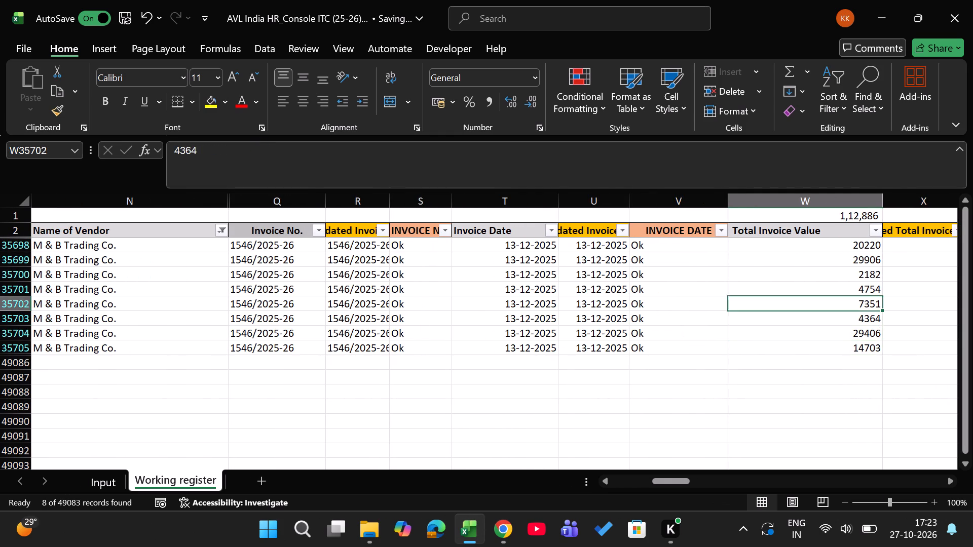
pyautogui.press('Up')
pyautogui.press('Up')
pyautogui.press('Up')
pyautogui.press('Up')
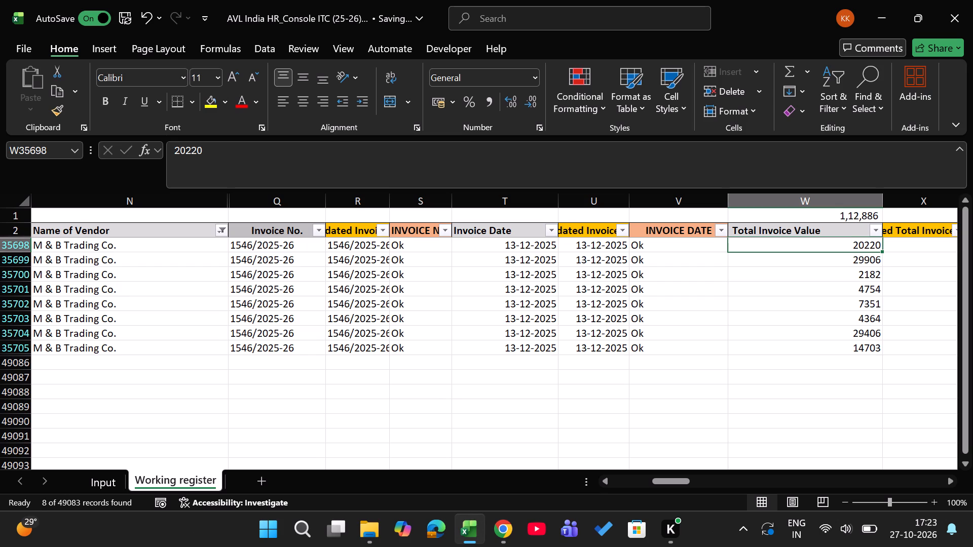
pyautogui.hscroll(-3, 486, 342)
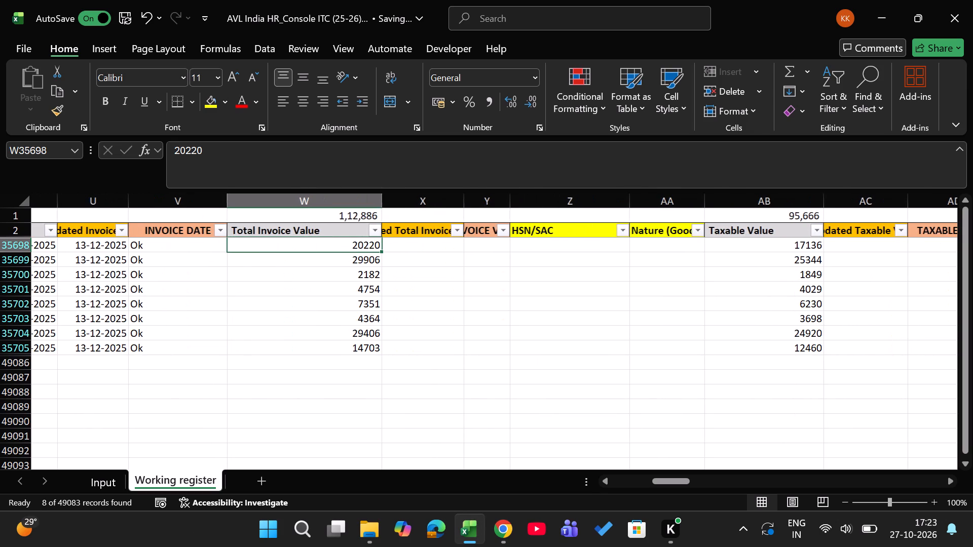
pyautogui.hscroll(-4, 486, 342)
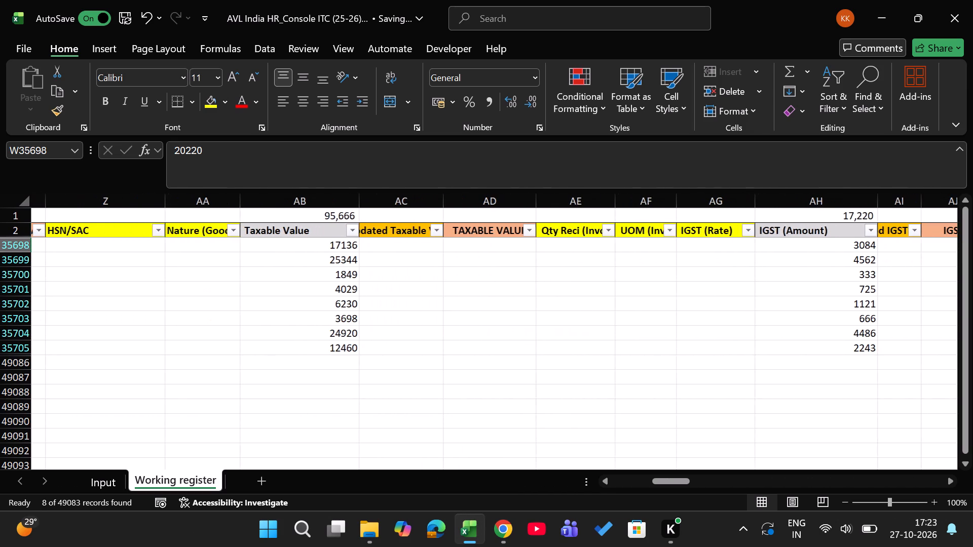
pyautogui.hscroll(-3, 486, 342)
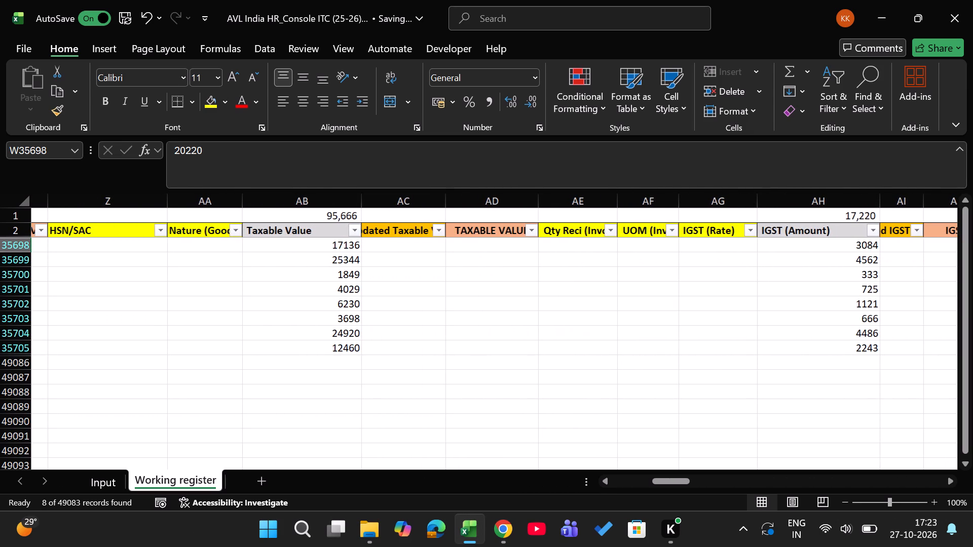
pyautogui.hscroll(-3, 486, 342)
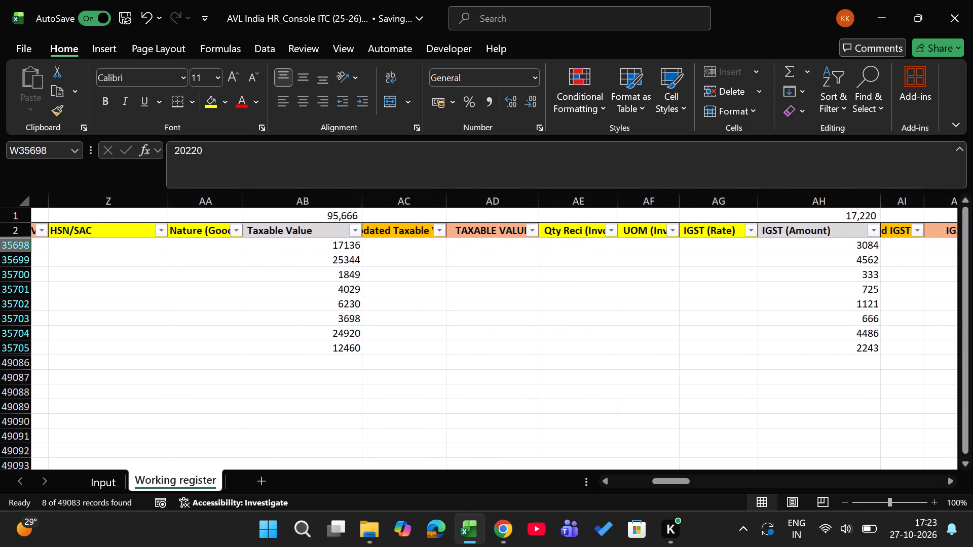
pyautogui.hscroll(-5, 486, 342)
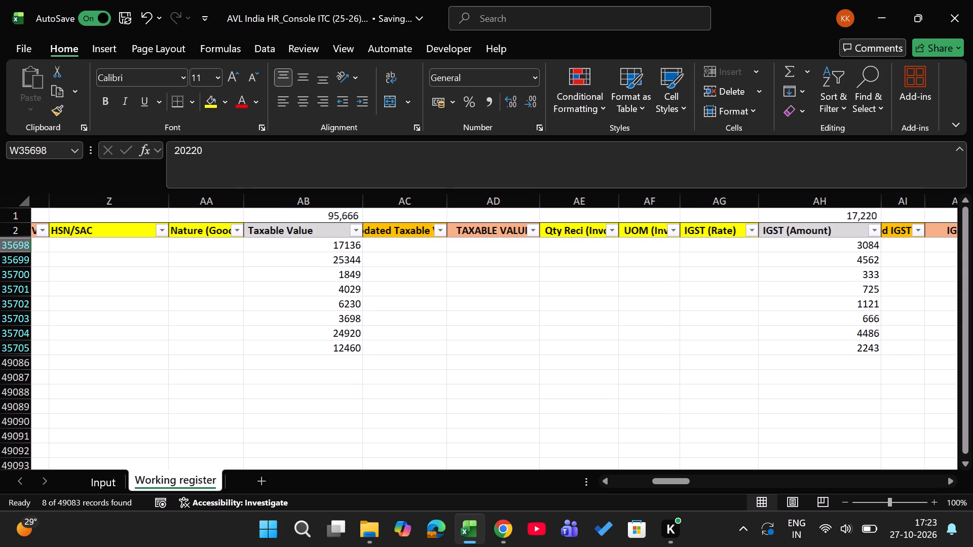
pyautogui.hscroll(-1, 486, 342)
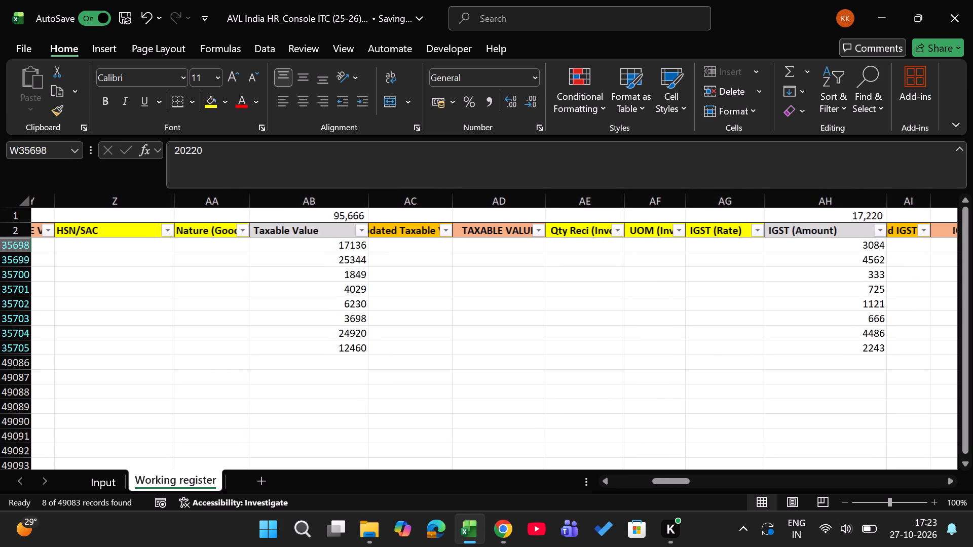
pyautogui.hscroll(-2, 486, 342)
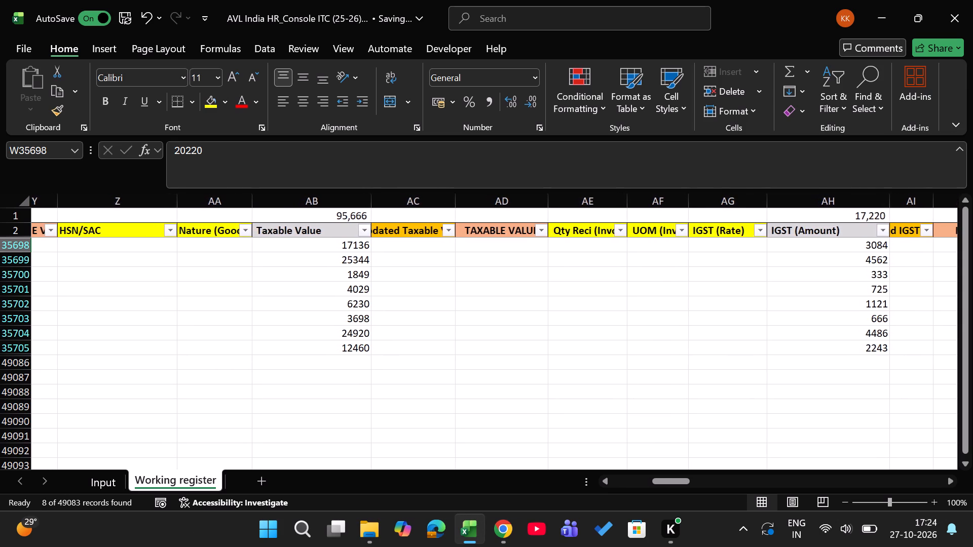
pyautogui.hscroll(-2, 486, 342)
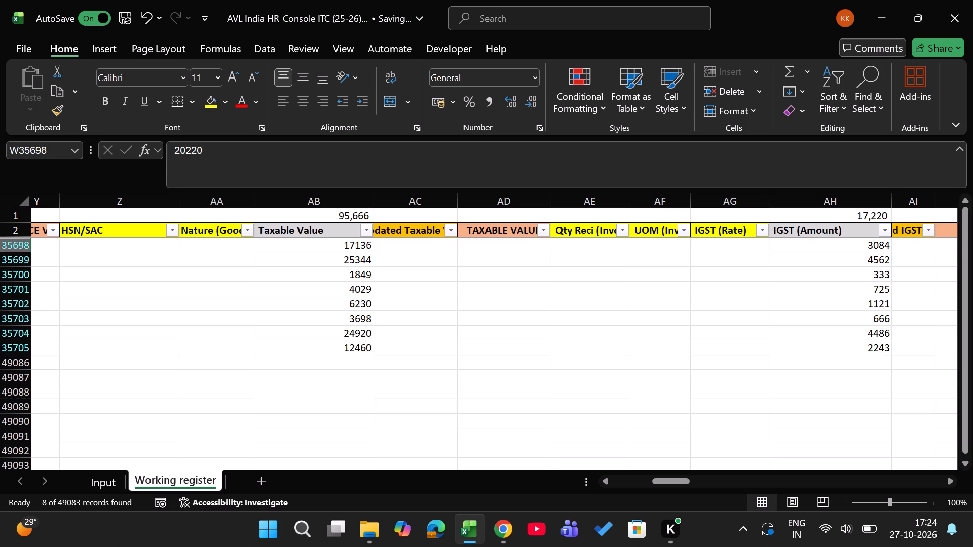
pyautogui.hscroll(-3, 486, 342)
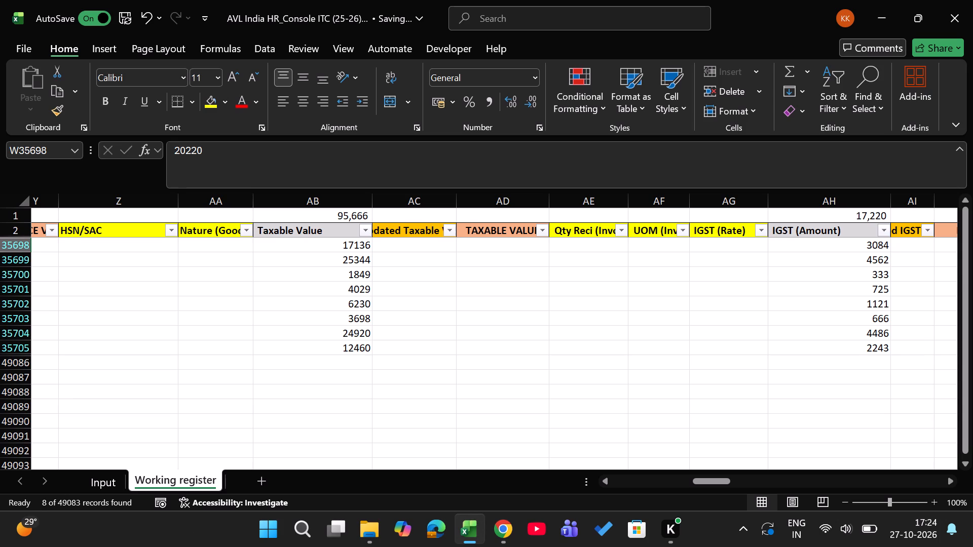
pyautogui.hscroll(2, 332, 287)
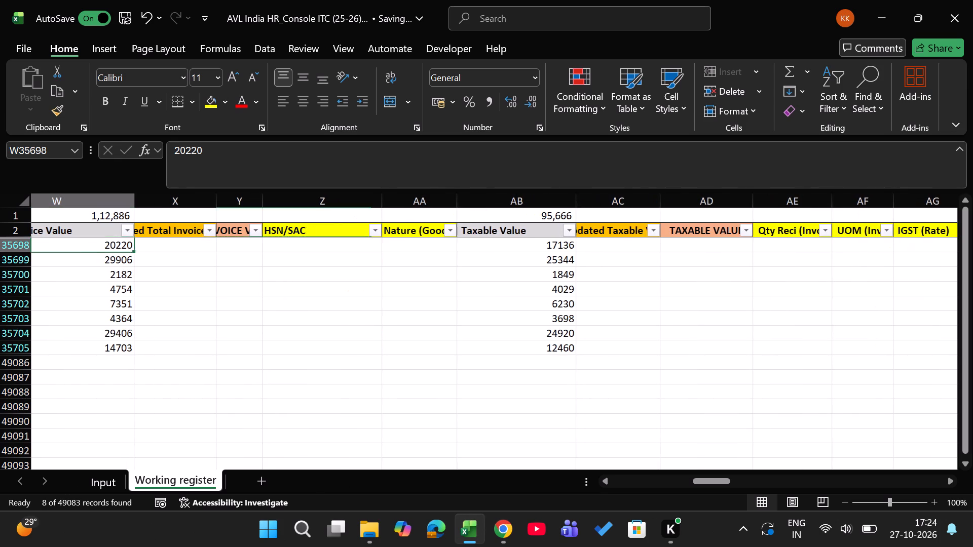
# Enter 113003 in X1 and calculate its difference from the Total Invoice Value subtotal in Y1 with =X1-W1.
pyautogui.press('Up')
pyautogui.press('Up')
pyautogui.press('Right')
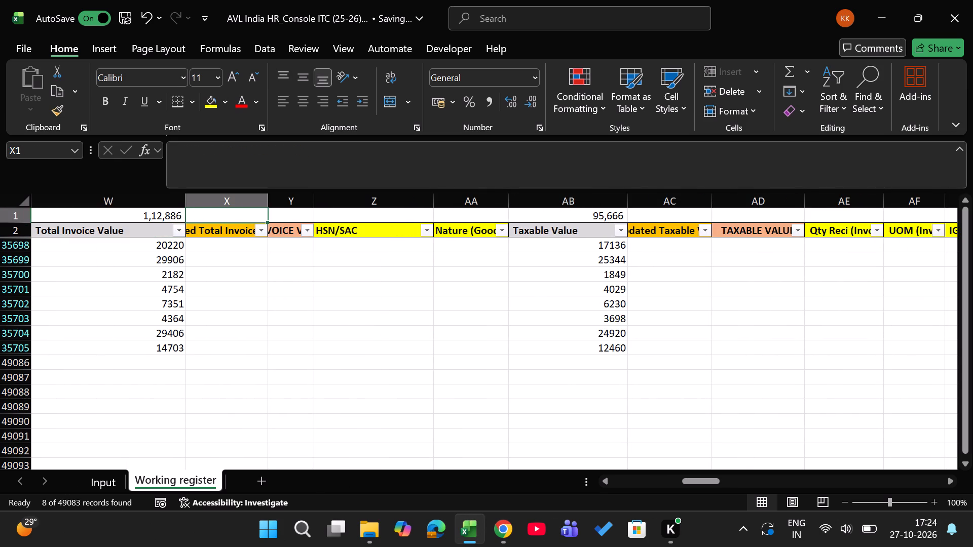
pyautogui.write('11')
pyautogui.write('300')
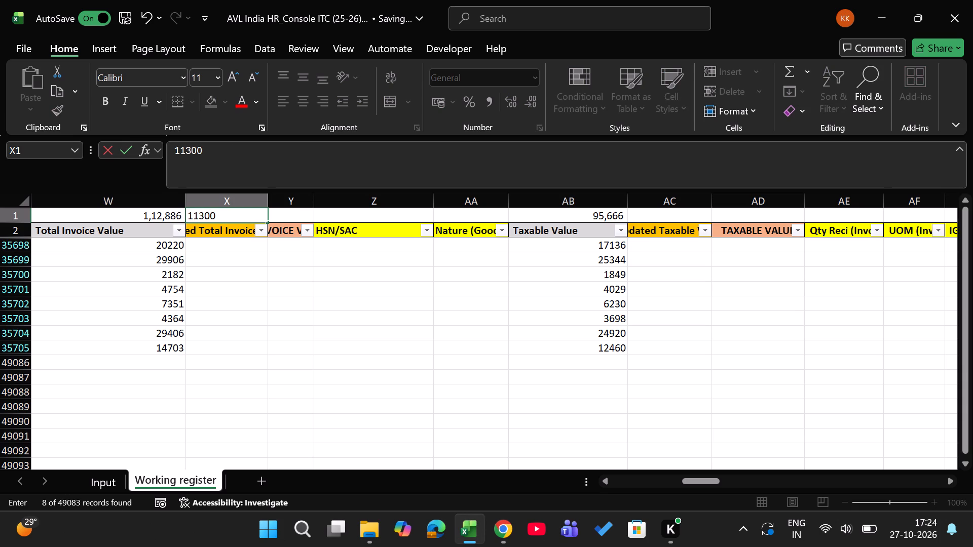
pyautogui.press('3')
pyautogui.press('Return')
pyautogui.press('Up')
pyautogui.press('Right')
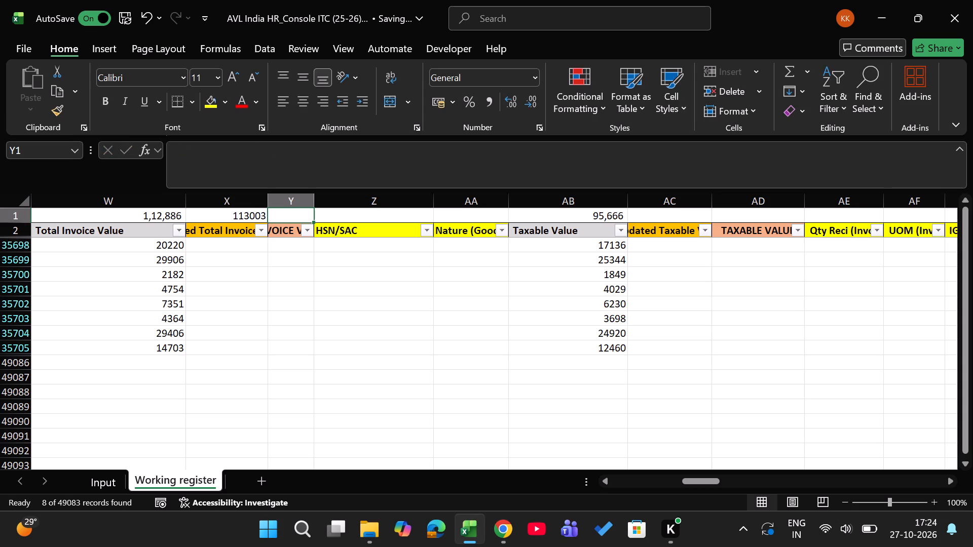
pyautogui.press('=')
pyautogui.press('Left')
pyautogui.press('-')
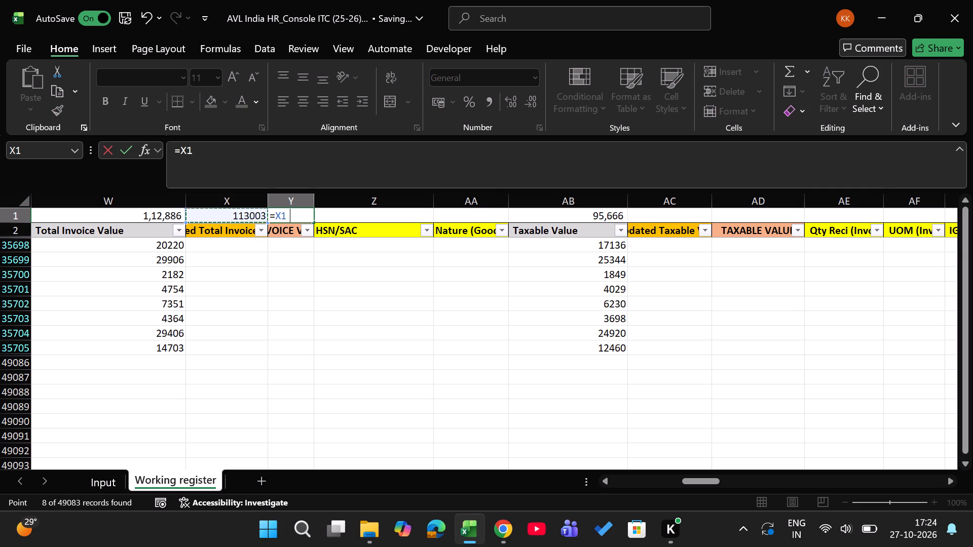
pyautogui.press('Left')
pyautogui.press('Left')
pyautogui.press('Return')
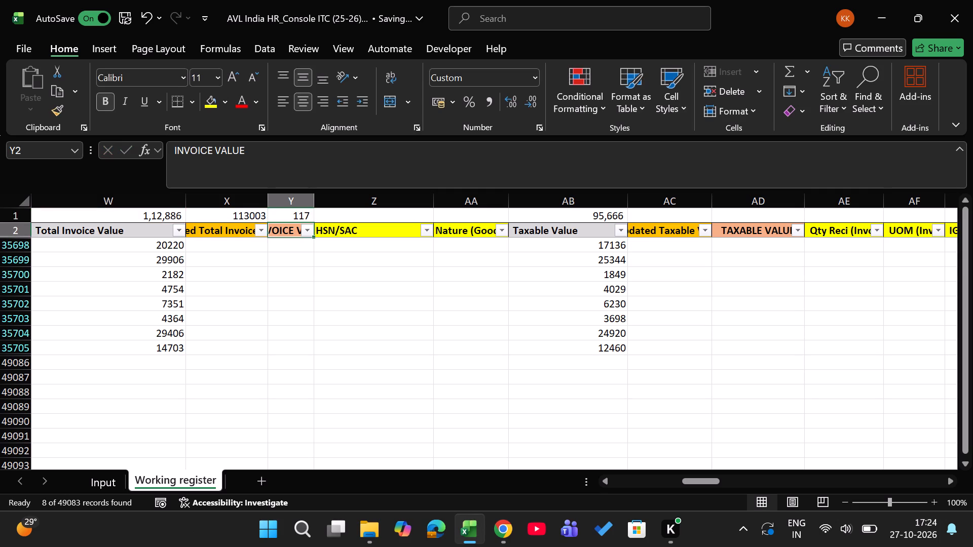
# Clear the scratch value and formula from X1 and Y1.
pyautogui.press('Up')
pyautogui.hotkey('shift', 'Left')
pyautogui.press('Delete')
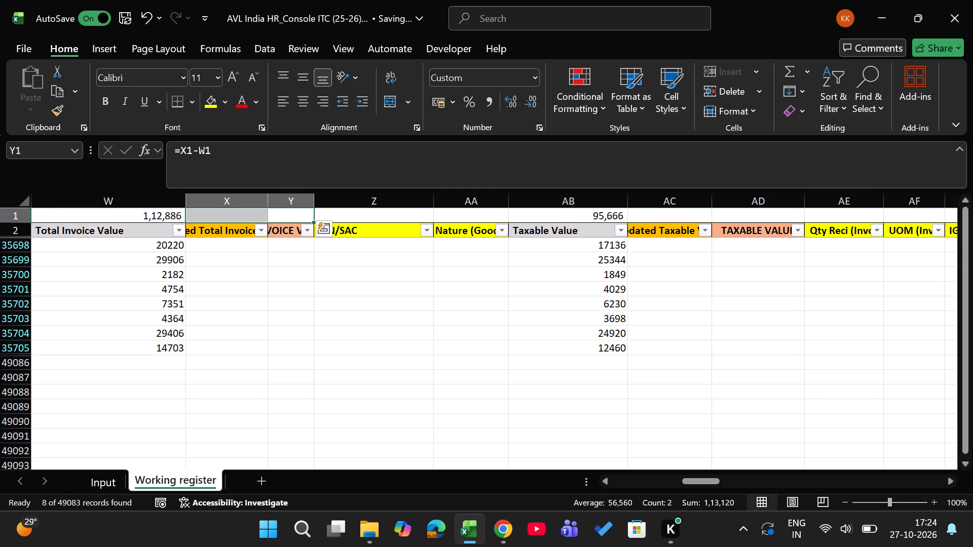
# Enter 117 in the INVOICE VALUE check column at Y35698.
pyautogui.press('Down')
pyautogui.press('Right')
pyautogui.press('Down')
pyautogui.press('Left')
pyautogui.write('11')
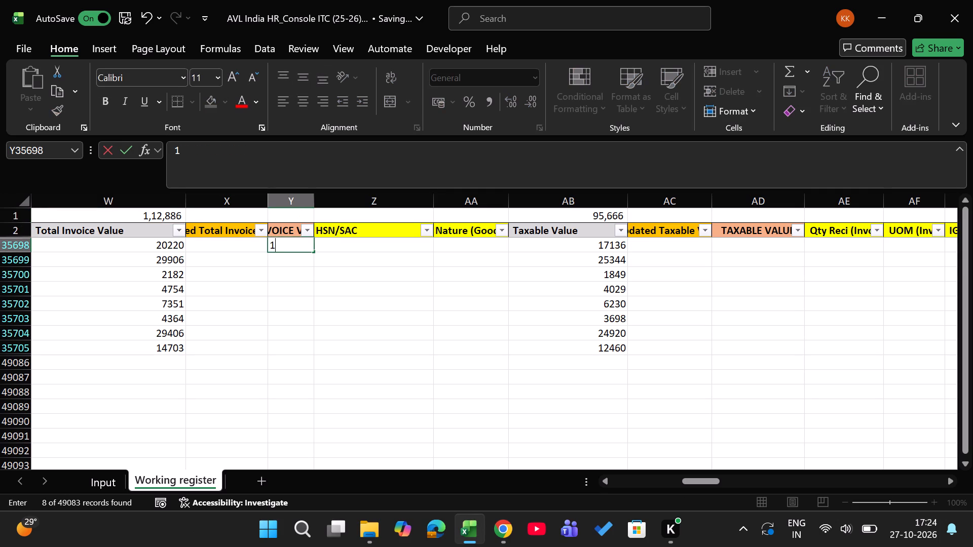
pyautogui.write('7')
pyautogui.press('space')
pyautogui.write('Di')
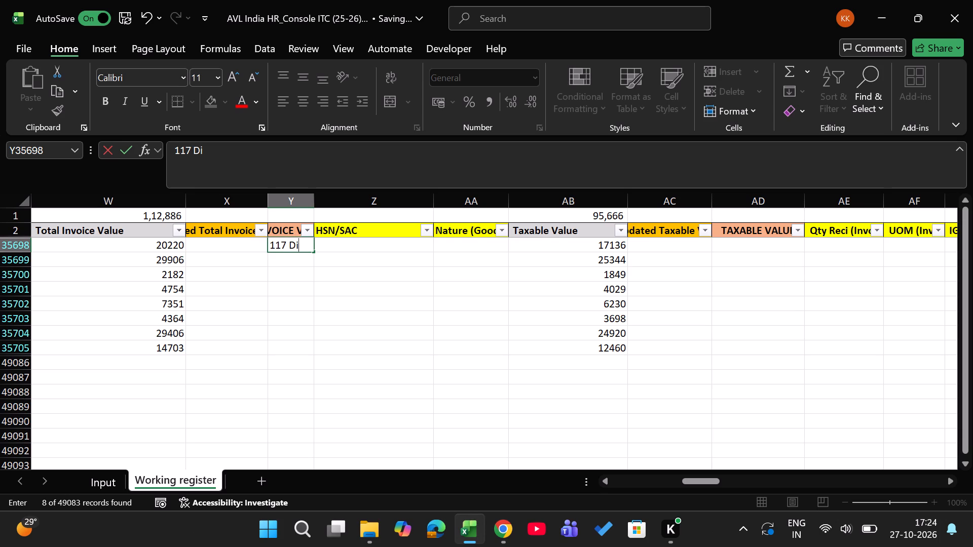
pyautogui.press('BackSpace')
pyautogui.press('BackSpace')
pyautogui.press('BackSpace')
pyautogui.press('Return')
# Fill the INVOICE VALUE check entry from Y35698 down the visible rows through Y35705.
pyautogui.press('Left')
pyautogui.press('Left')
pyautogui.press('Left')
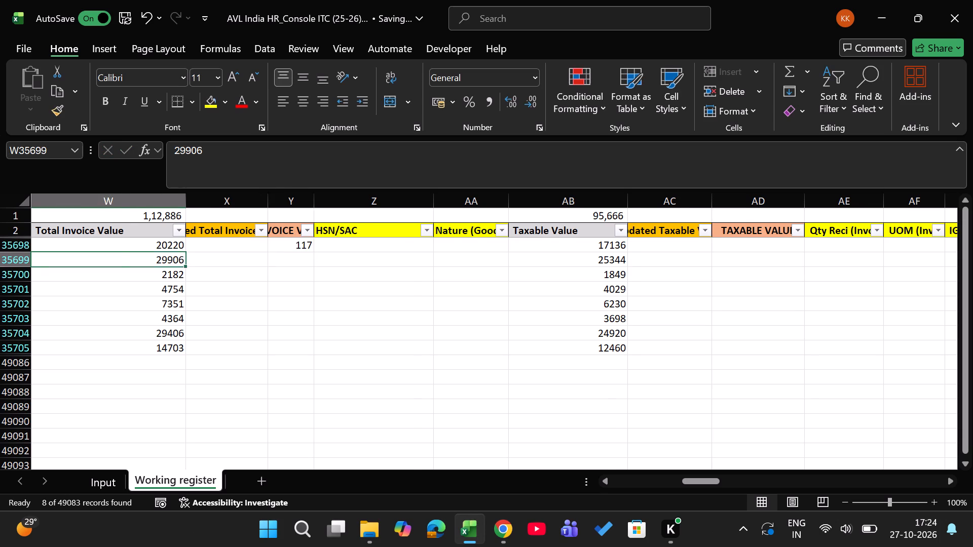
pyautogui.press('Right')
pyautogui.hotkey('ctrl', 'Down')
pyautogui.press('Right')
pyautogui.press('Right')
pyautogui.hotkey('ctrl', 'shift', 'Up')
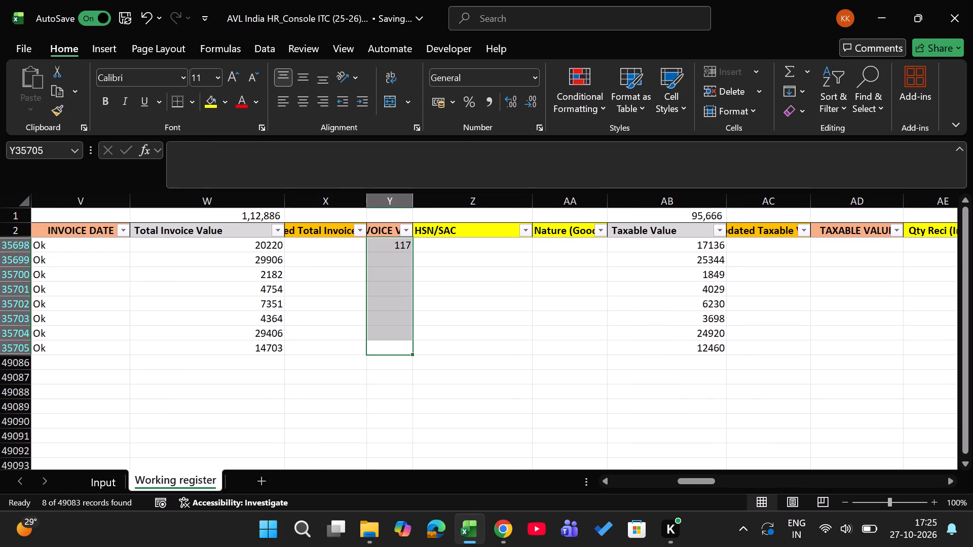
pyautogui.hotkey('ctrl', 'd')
# Enter 113003 as the updated total invoice value in X35698.
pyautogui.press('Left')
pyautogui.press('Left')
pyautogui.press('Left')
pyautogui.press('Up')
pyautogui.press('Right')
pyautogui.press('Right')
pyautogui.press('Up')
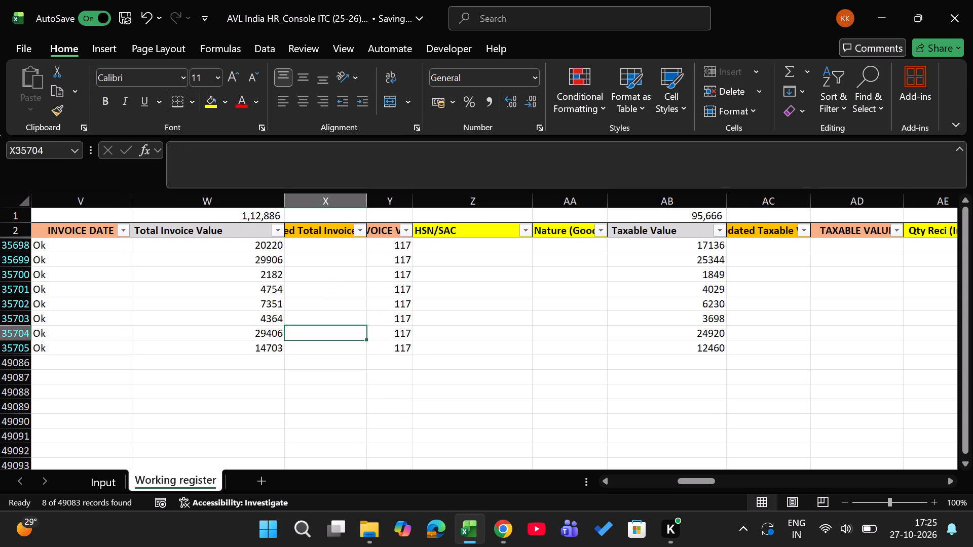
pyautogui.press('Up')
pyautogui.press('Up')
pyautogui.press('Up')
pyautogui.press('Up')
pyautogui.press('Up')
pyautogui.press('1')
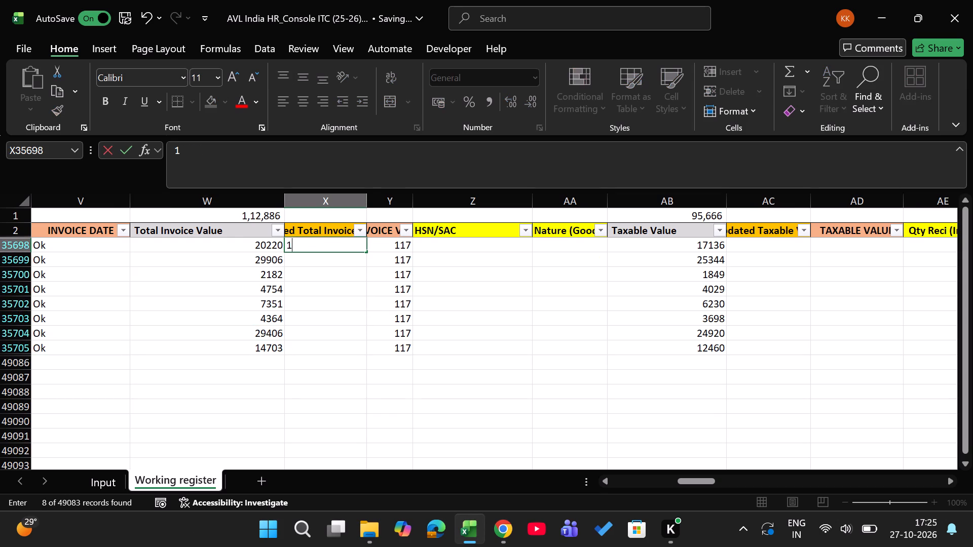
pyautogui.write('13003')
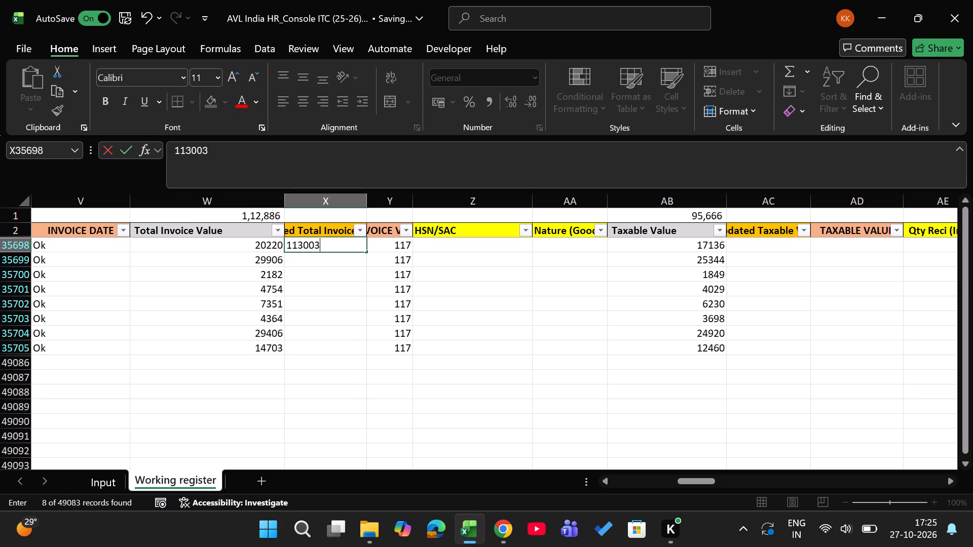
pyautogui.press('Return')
# Fill the updated total invoice value from X35698 down the visible rows through X35705.
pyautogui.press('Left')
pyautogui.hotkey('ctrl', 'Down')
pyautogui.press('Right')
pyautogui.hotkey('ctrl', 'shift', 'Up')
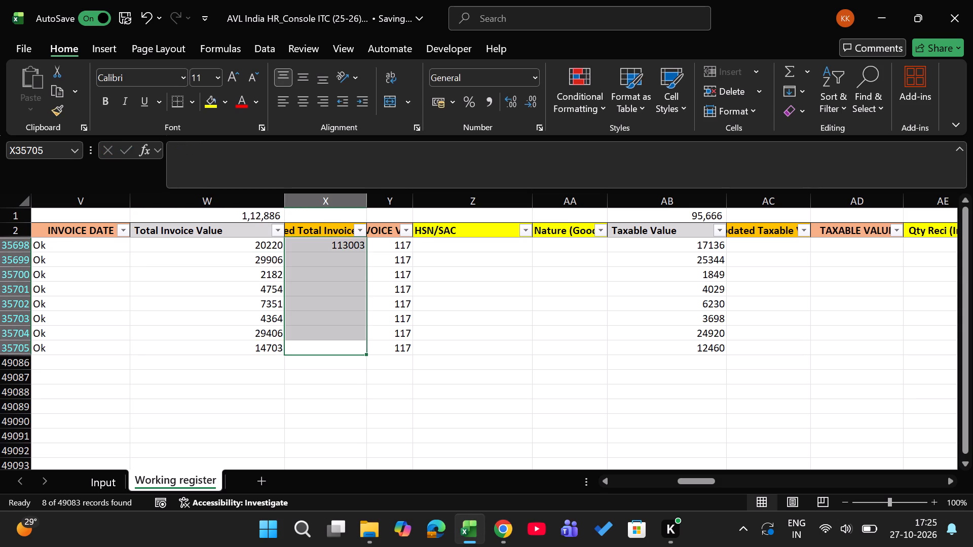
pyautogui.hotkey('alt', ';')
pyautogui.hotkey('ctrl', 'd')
# Enter 84818030 in the HSN/SAC column at Z35698.
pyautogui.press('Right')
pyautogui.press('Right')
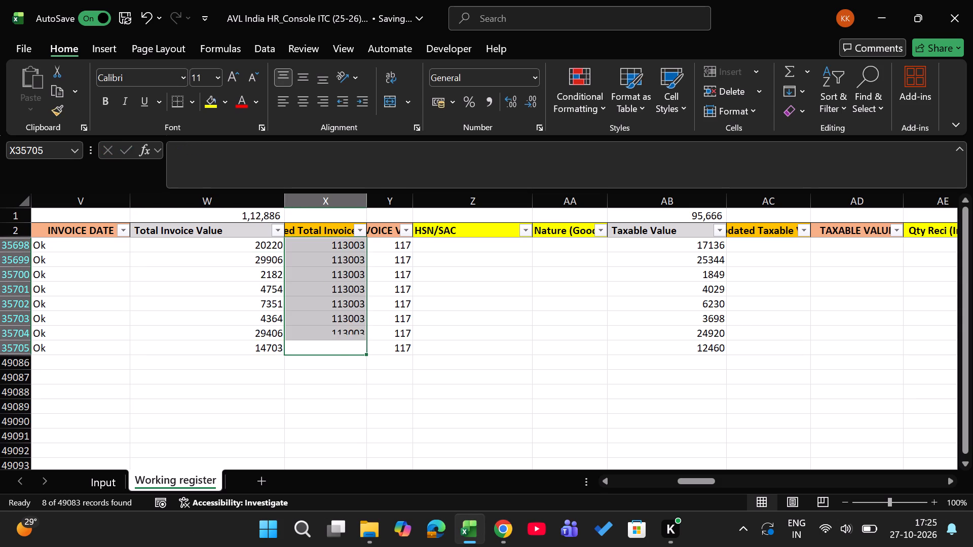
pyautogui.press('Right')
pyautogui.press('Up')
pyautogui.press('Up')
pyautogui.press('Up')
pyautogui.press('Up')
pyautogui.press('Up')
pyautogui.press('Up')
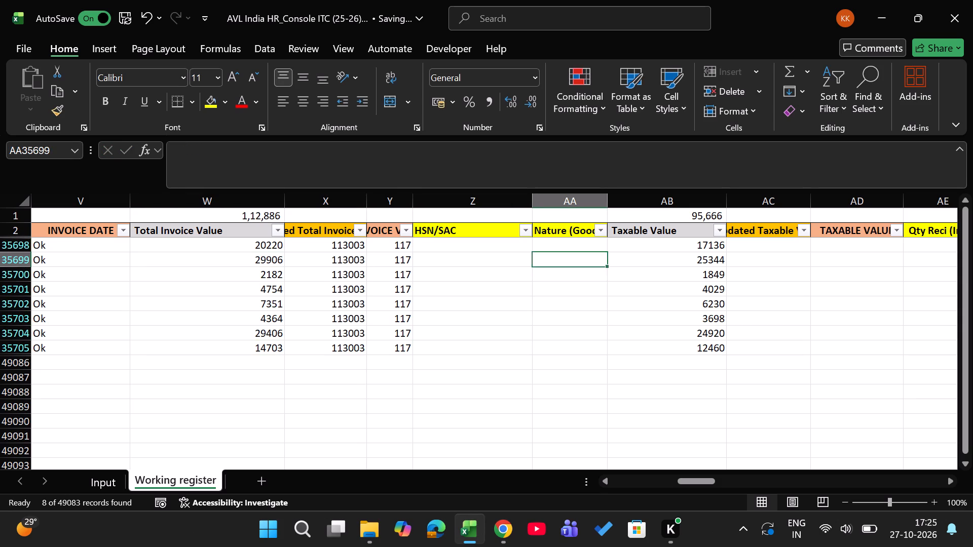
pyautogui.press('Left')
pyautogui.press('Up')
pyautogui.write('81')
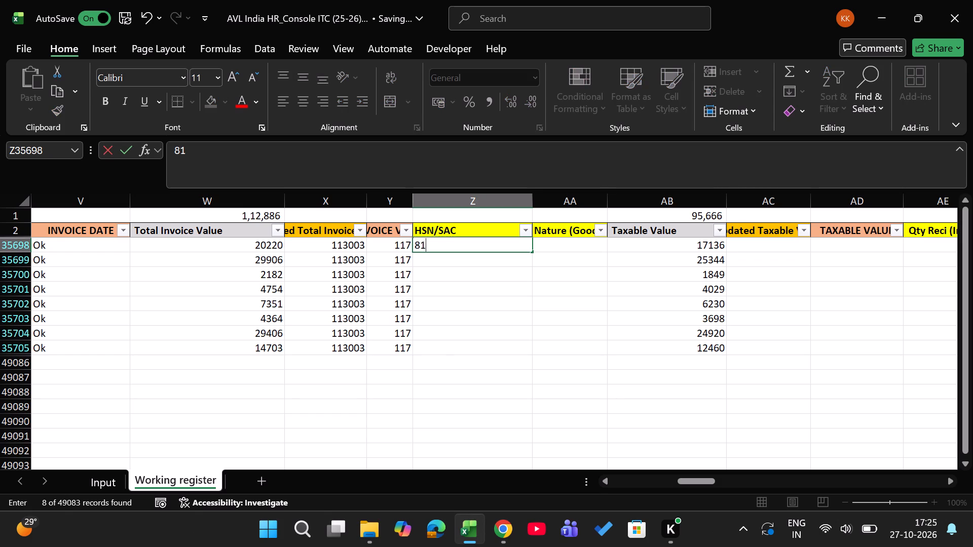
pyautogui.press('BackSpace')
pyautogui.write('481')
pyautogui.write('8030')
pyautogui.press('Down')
# Save the workbook and fill the HSN/SAC code from Z35698 down the visible rows through Z35705.
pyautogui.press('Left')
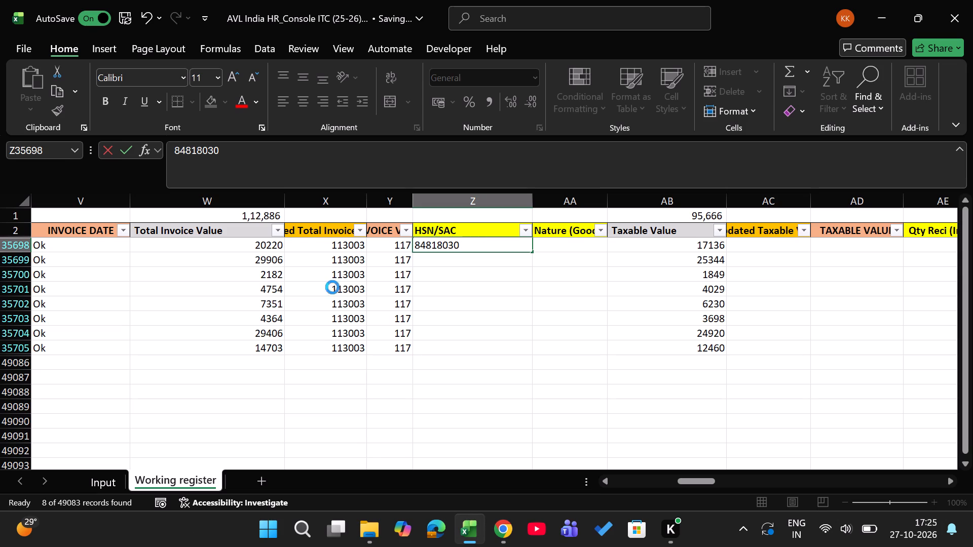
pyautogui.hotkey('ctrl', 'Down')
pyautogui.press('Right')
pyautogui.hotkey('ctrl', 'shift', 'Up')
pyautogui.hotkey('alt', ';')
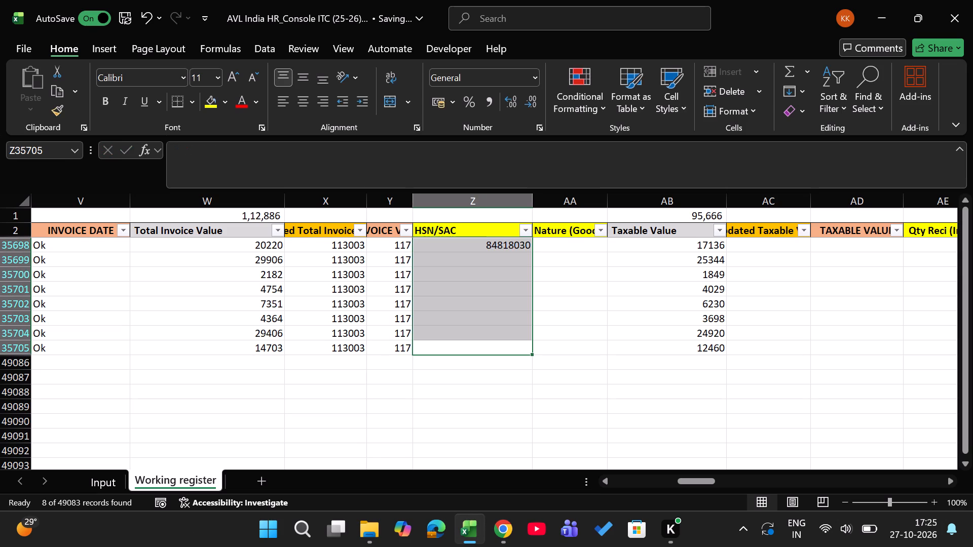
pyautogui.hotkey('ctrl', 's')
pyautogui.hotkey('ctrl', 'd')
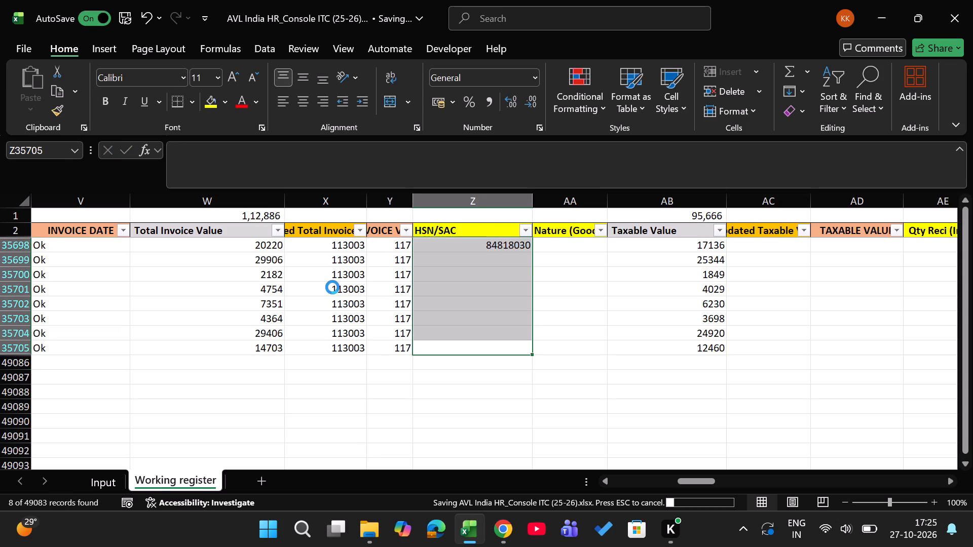
# Enter Goods in the Nature column at AA35698.
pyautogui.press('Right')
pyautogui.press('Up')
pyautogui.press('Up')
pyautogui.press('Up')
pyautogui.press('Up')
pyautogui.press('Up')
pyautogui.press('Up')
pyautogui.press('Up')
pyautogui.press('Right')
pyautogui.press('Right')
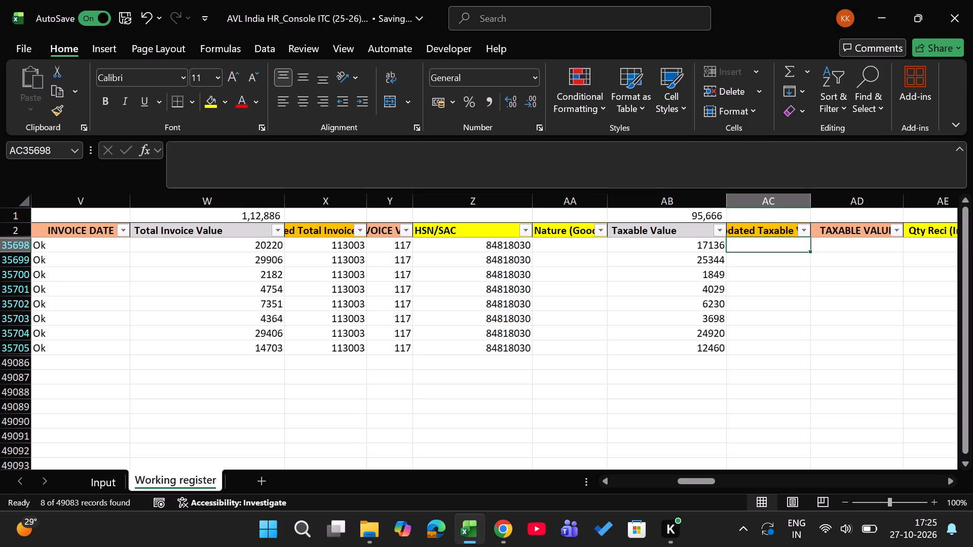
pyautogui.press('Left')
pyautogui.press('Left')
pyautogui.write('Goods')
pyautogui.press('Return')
# Fill the Nature entry from AA35698 down the visible rows through AA35705.
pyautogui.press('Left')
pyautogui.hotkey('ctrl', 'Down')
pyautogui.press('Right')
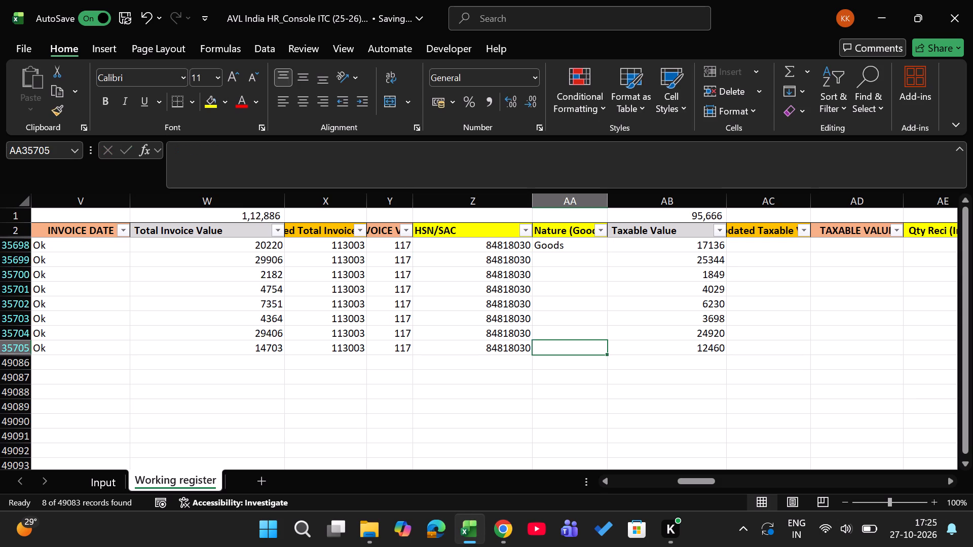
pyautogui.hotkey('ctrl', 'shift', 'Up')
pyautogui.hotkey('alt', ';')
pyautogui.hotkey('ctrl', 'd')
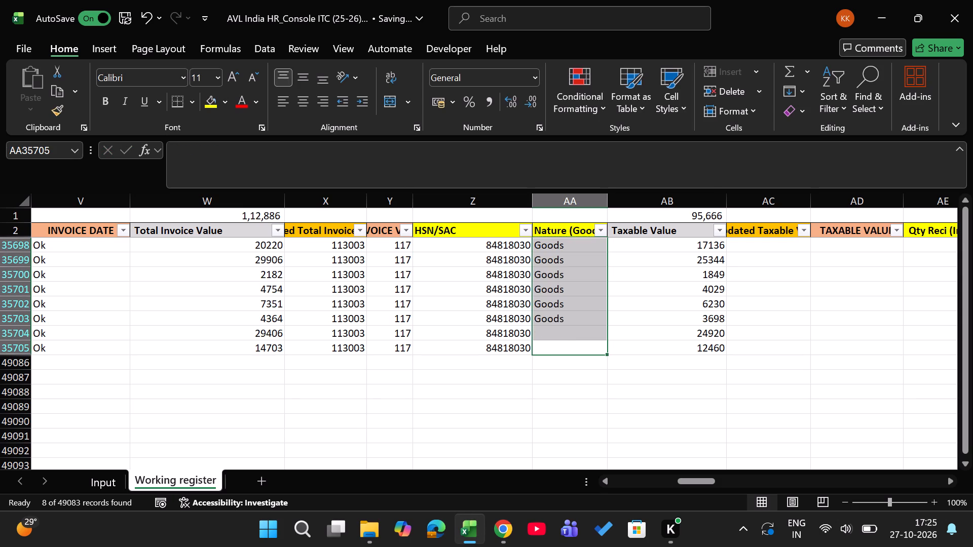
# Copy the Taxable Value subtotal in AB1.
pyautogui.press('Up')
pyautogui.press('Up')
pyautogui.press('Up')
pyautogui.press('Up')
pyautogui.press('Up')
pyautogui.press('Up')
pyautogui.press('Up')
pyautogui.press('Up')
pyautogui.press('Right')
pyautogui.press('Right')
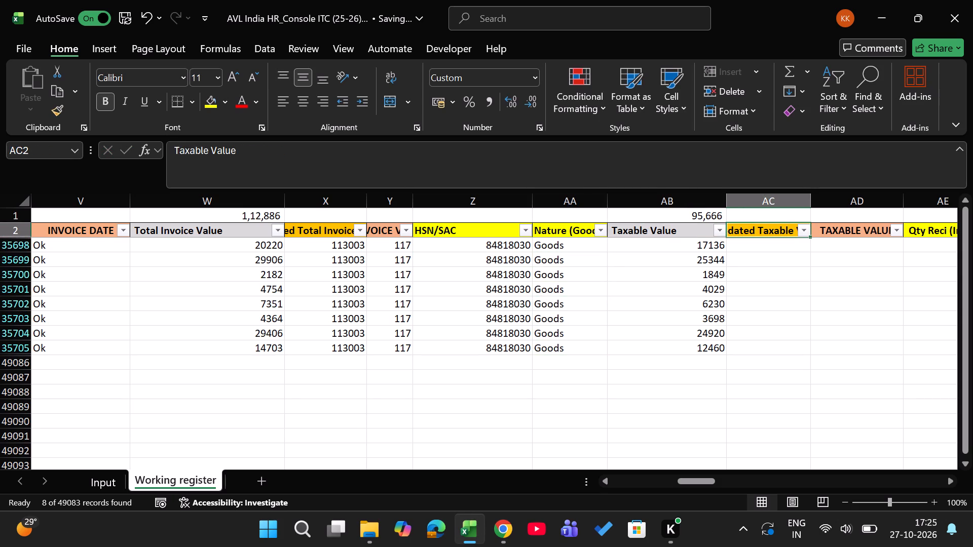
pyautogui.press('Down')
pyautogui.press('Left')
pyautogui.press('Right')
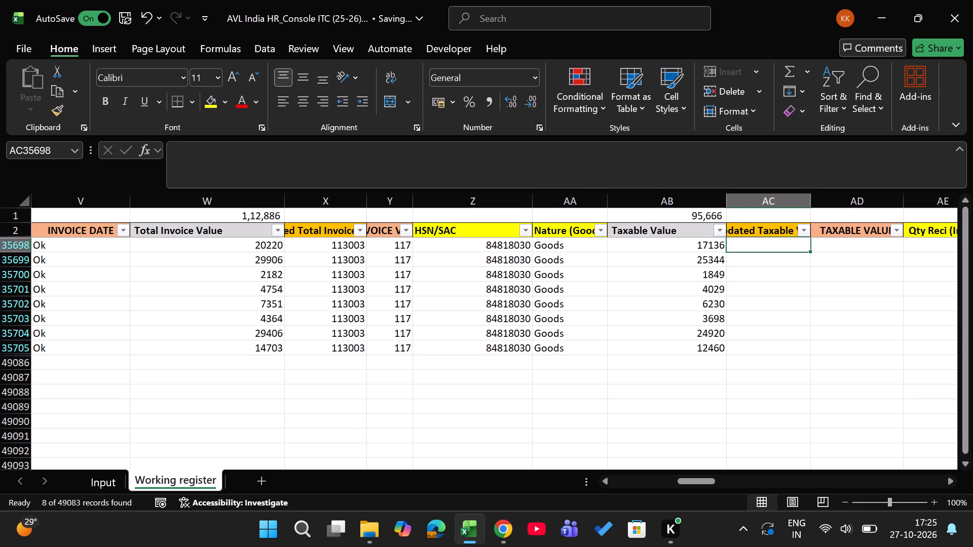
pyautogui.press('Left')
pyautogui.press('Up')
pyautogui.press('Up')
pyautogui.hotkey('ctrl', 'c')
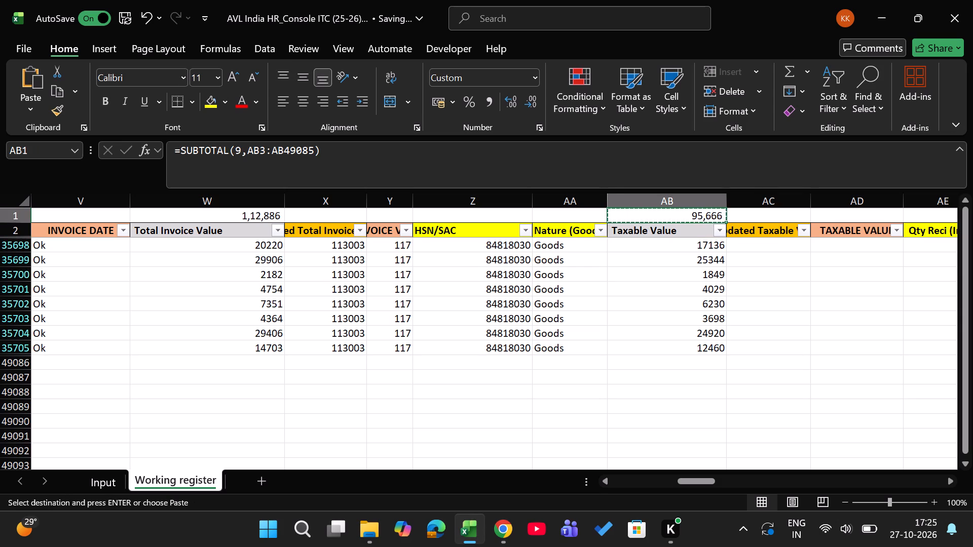
# Enter 95766 in the Updated Taxable Value column at AC35698.
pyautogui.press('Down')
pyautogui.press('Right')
pyautogui.press('Down')
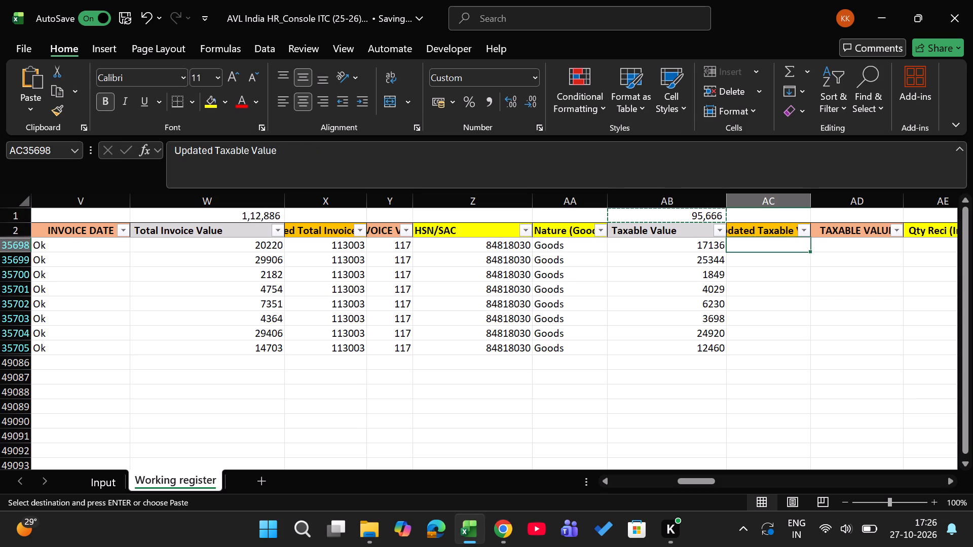
pyautogui.write('95766')
pyautogui.press('Return')
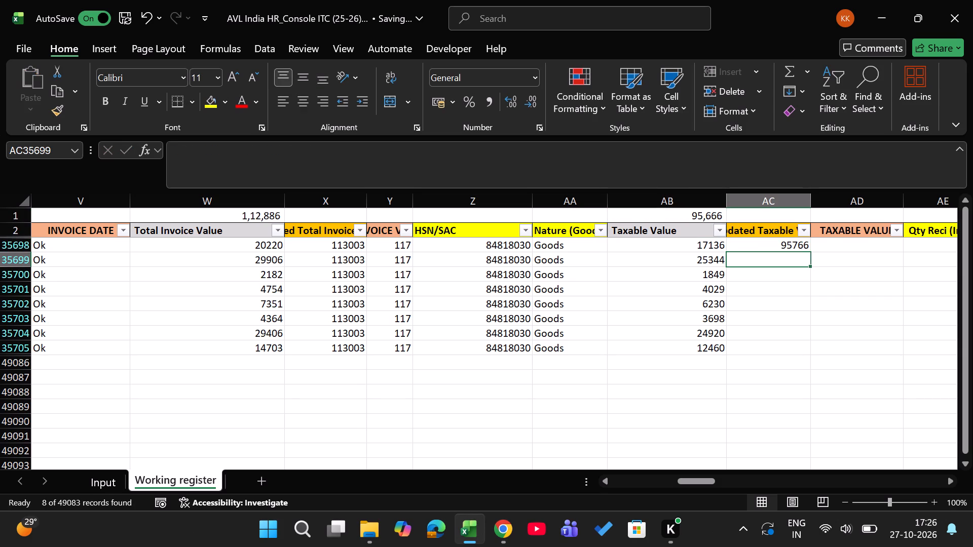
# Enter 100 in the TAXABLE VALUE check column at AD35698.
pyautogui.press('Up')
pyautogui.press('Right')
pyautogui.write('100')
pyautogui.press('Return')
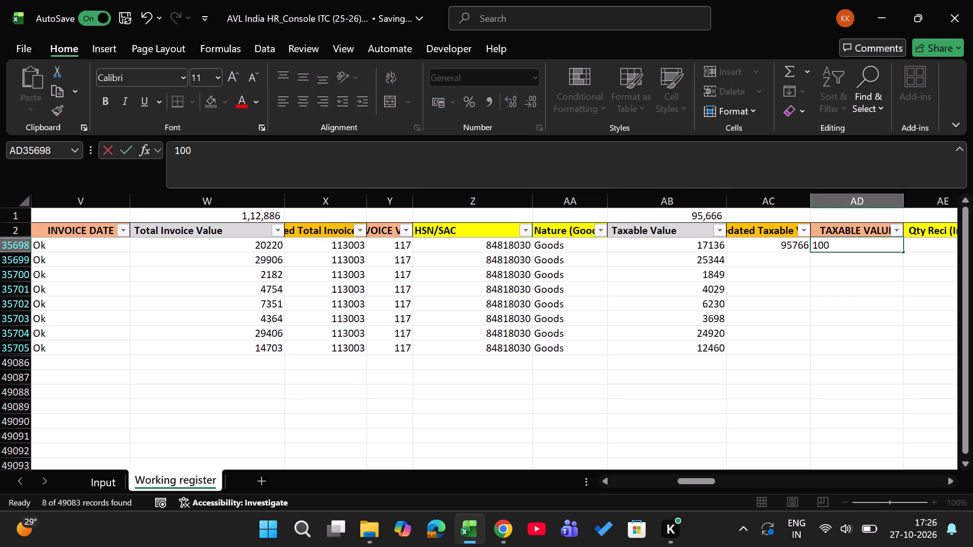
# Fill the Updated Taxable Value and TAXABLE VALUE check entries from AC35698:AD35698 down the visible rows through row 35705.
pyautogui.press('Left')
pyautogui.press('Left')
pyautogui.hotkey('ctrl', 'Down')
pyautogui.press('Right')
pyautogui.hotkey('ctrl', 'shift', 'Up')
pyautogui.hotkey('shift', 'Right')
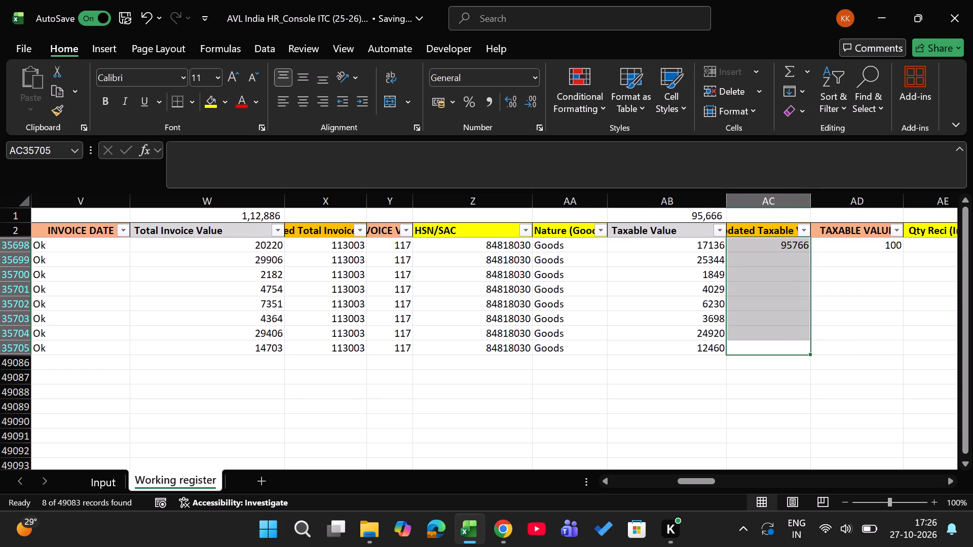
pyautogui.hotkey('alt', ';')
pyautogui.hotkey('ctrl', 'd')
# Enter 19 in the Qty Reci (Invoice) column at AE35698.
pyautogui.press('Up')
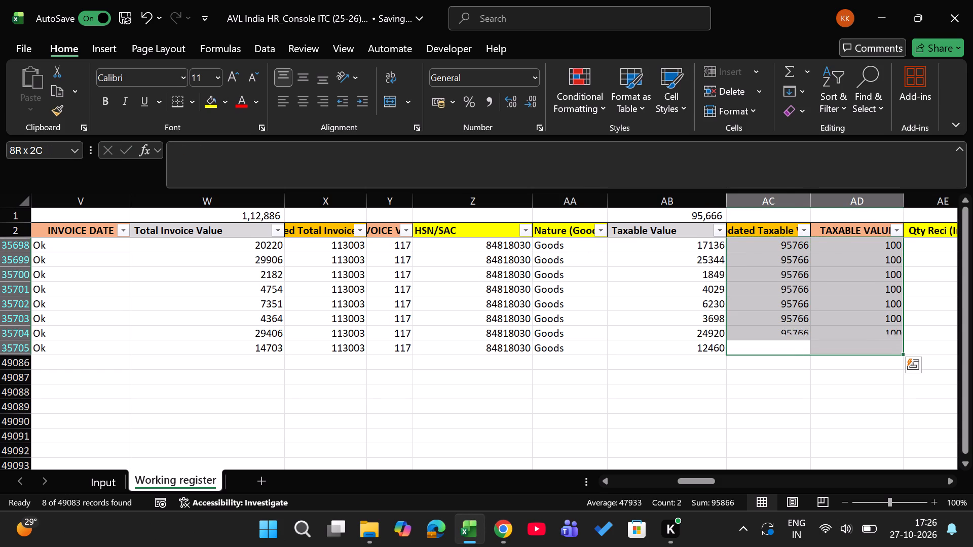
pyautogui.press('Up')
pyautogui.press('Up')
pyautogui.press('Up')
pyautogui.press('Right')
pyautogui.press('Right')
pyautogui.press('Up')
pyautogui.press('Up')
pyautogui.press('Up')
pyautogui.press('Up')
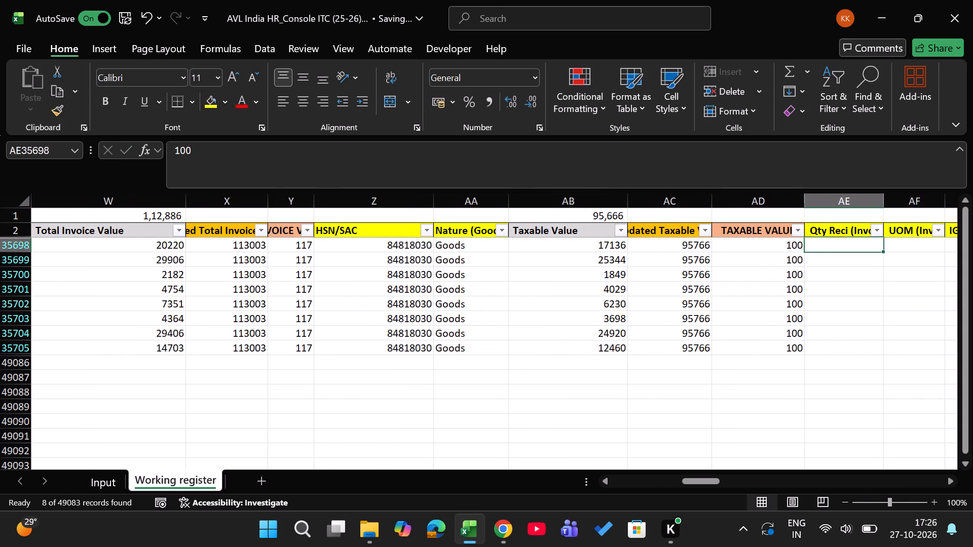
pyautogui.press('Down')
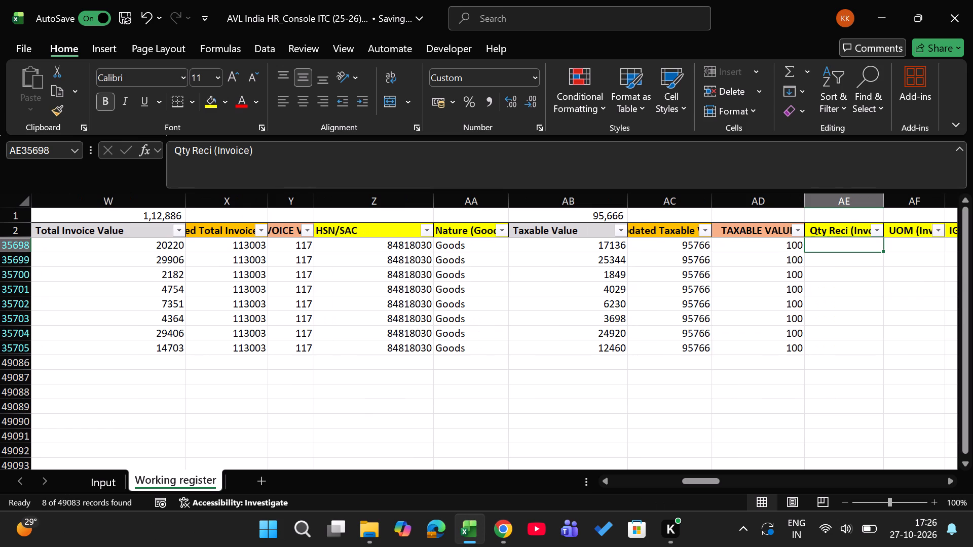
pyautogui.write('19')
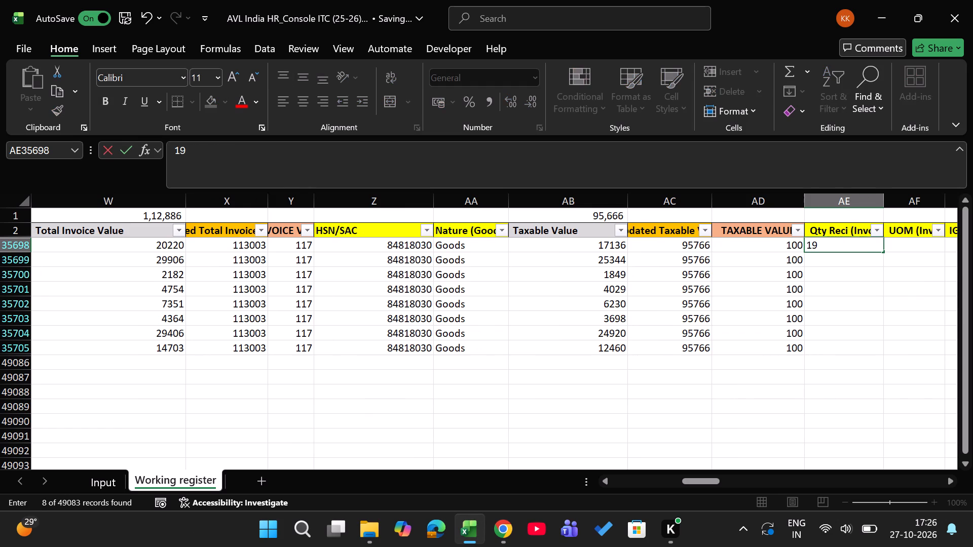
pyautogui.press('Return')
# Fill the Qty Reci (Invoice) entry from AE35698 down the visible rows through AE35705.
pyautogui.press('Left')
pyautogui.press('Down')
pyautogui.hotkey('ctrl', 'Down')
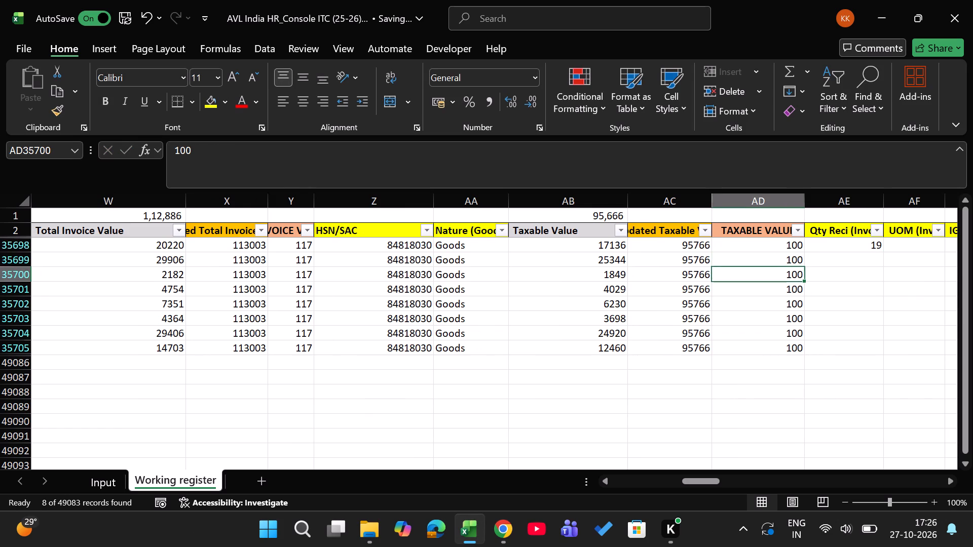
pyautogui.press('Right')
pyautogui.hotkey('ctrl', 'shift', 'Up')
pyautogui.hotkey('alt', ';')
pyautogui.hotkey('ctrl', 'd')
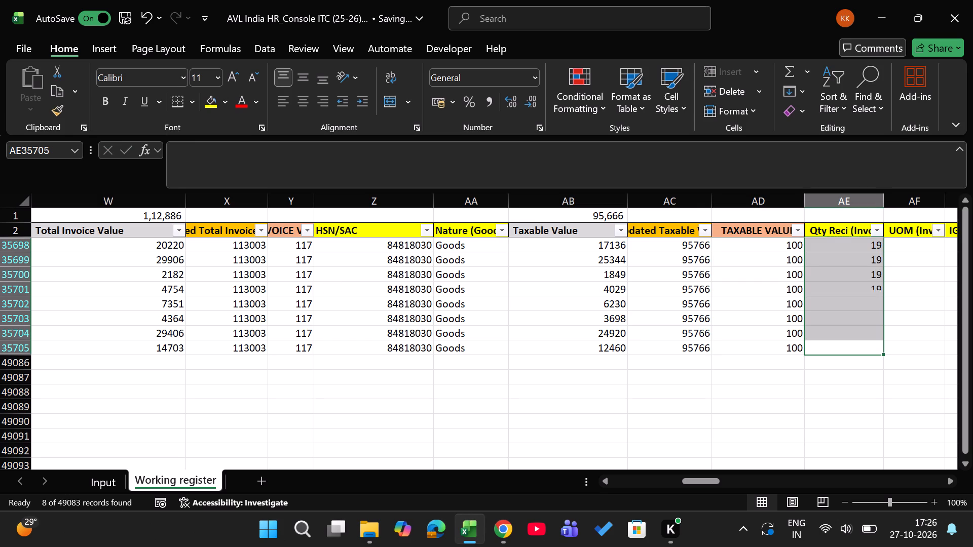
# Enter PCS in the invoice UOM column at AF35698.
pyautogui.press('Up')
pyautogui.press('Up')
pyautogui.press('Up')
pyautogui.press('Up')
pyautogui.press('Up')
pyautogui.press('Up')
pyautogui.press('Up')
pyautogui.press('Right')
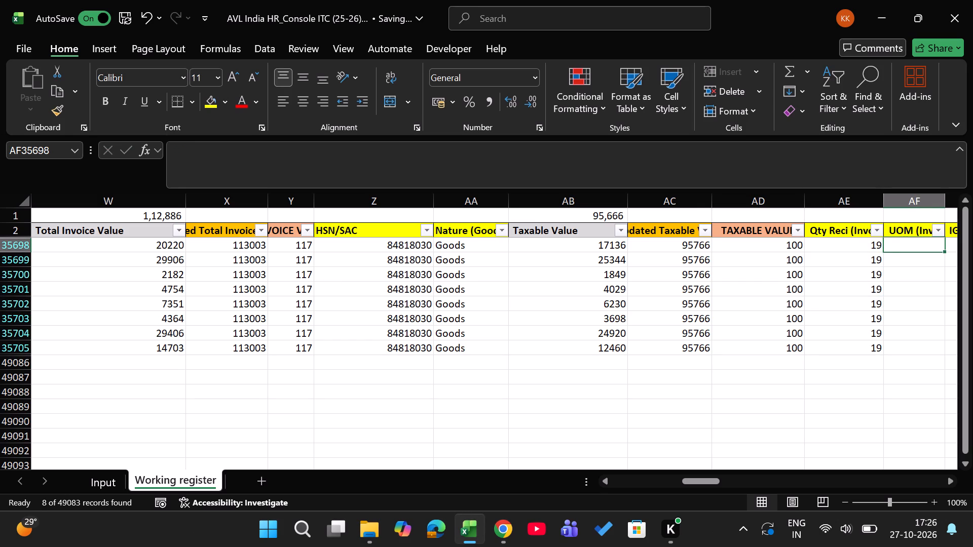
pyautogui.write('PCS')
pyautogui.press('Return')
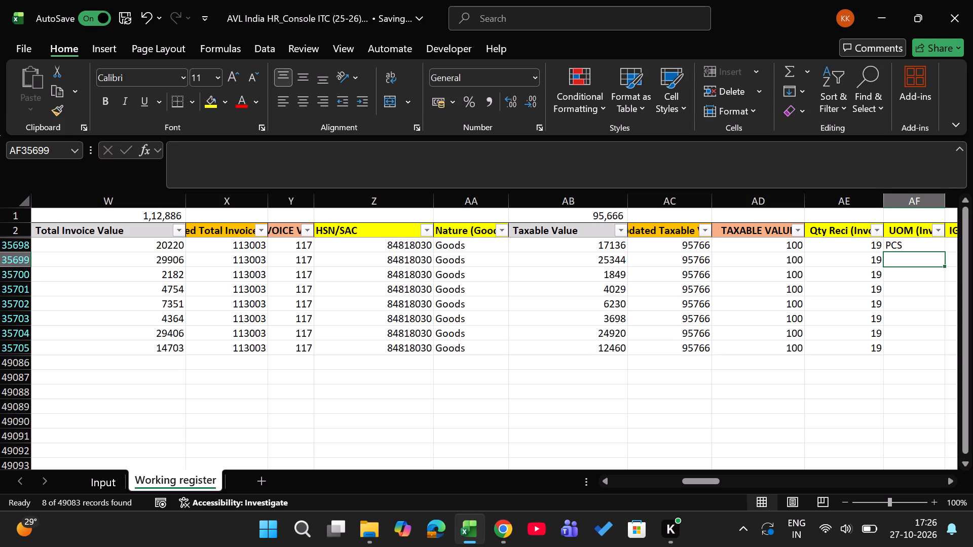
# Fill the UOM entry from AF35698 down the visible rows through AF35705.
pyautogui.press('Left')
pyautogui.hotkey('ctrl', 'Down')
pyautogui.press('Right')
pyautogui.hotkey('ctrl', 'shift', 'Up')
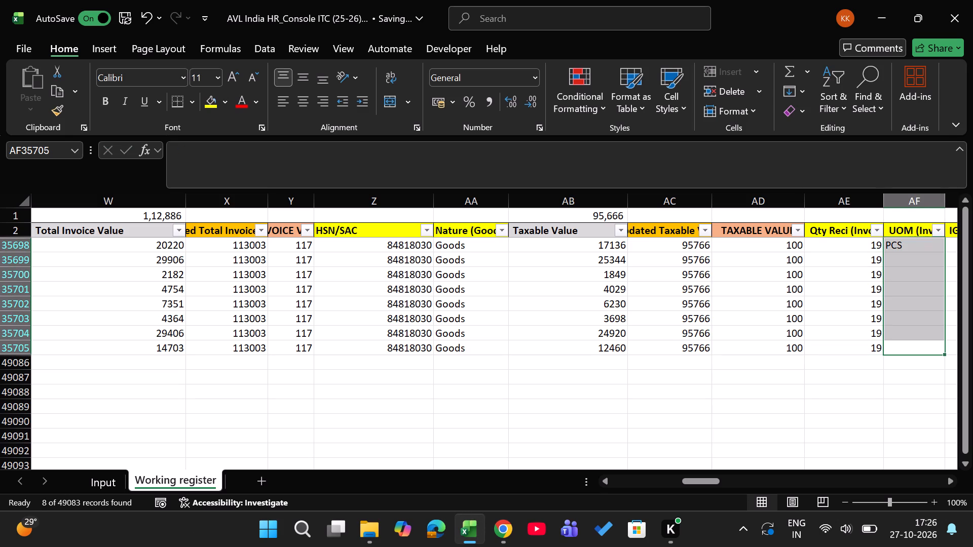
pyautogui.hotkey('alt', ';')
pyautogui.hotkey('ctrl', 'd')
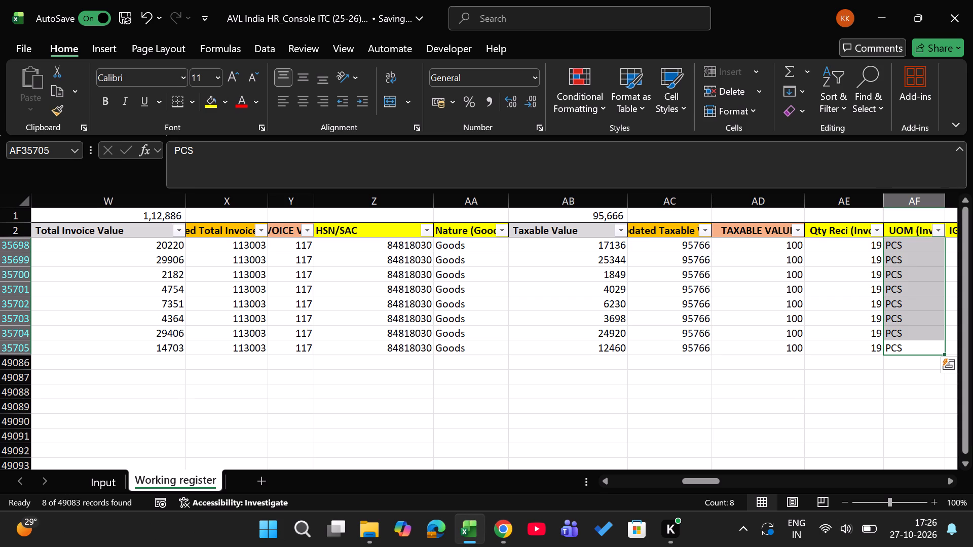
# Go to the IGST (Rate) cell AG35698 in the first filtered row.
pyautogui.press('Right')
pyautogui.press('Up')
pyautogui.press('Up')
pyautogui.press('Up')
pyautogui.press('Up')
pyautogui.press('Up')
pyautogui.press('Up')
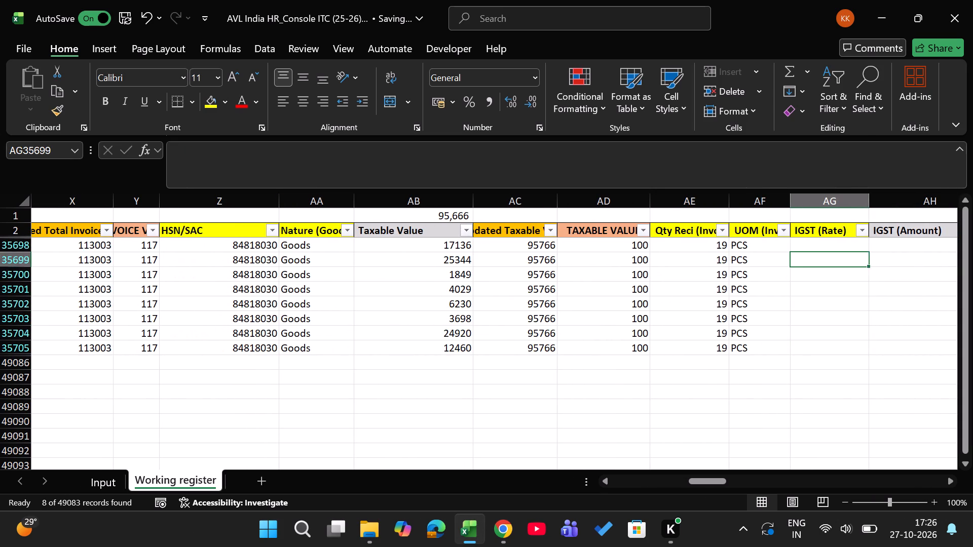
pyautogui.press('Up')
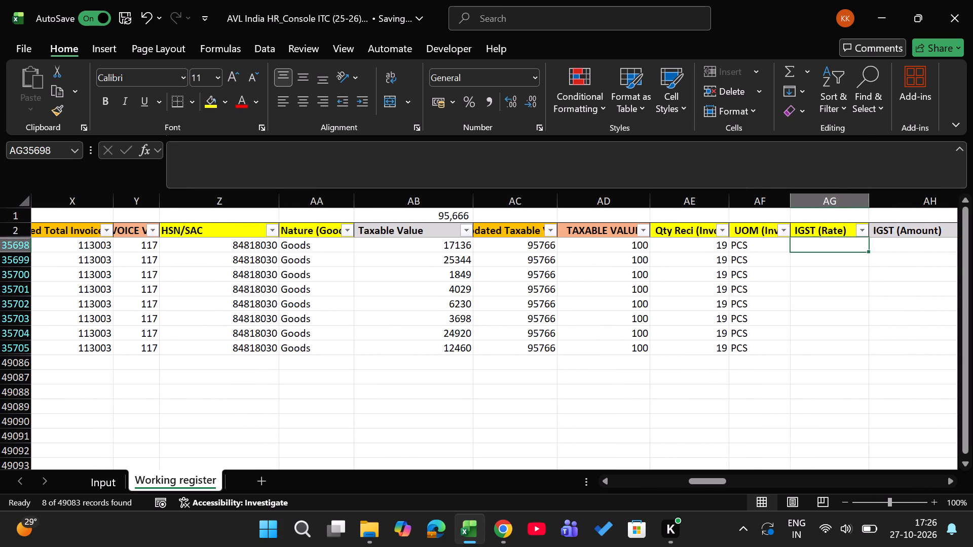
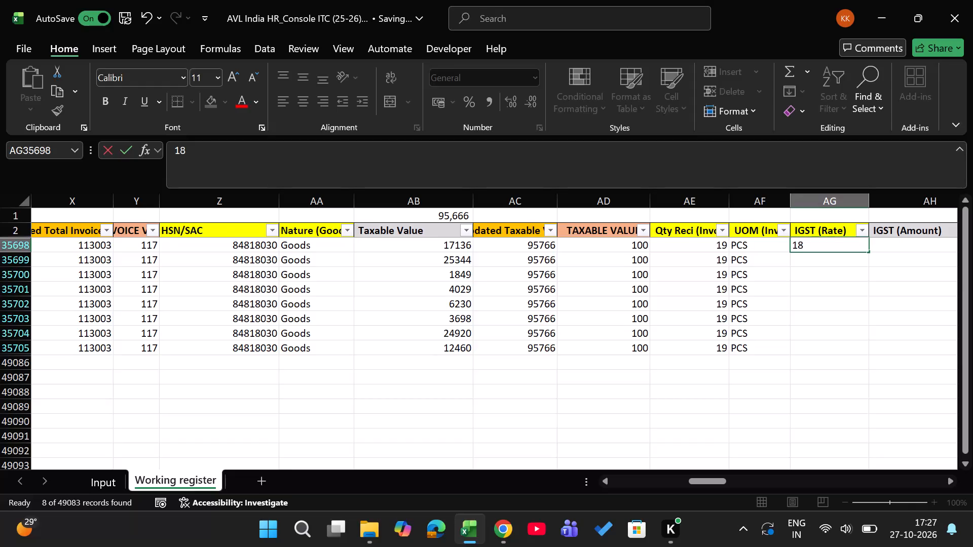
# Commit the IGST (Rate) of 18 in AG35698 and fill it down the visible rows through AG35705.
pyautogui.press('Up')
pyautogui.press('Right')
pyautogui.press('Left')
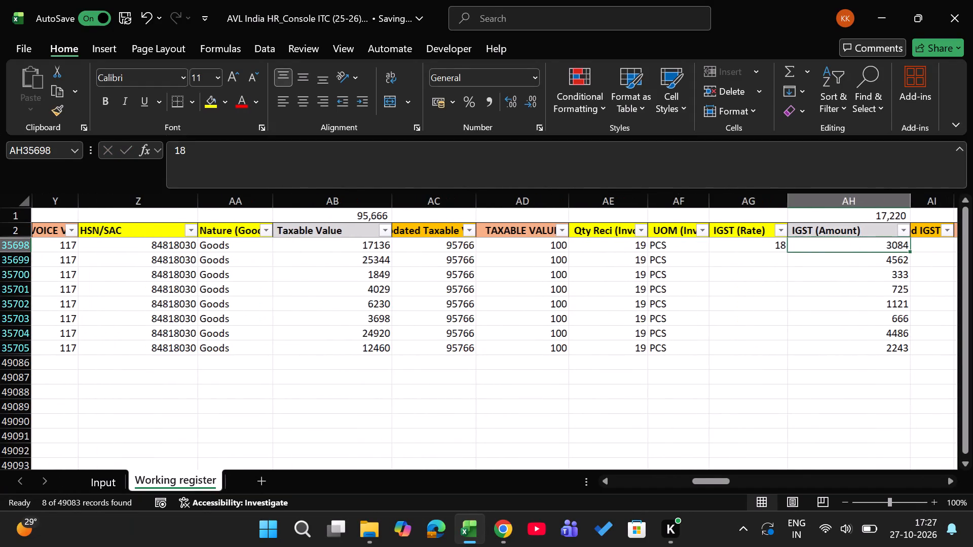
pyautogui.press('Left')
pyautogui.hotkey('ctrl', 'Down')
pyautogui.press('Right')
pyautogui.hotkey('ctrl', 'shift', 'Up')
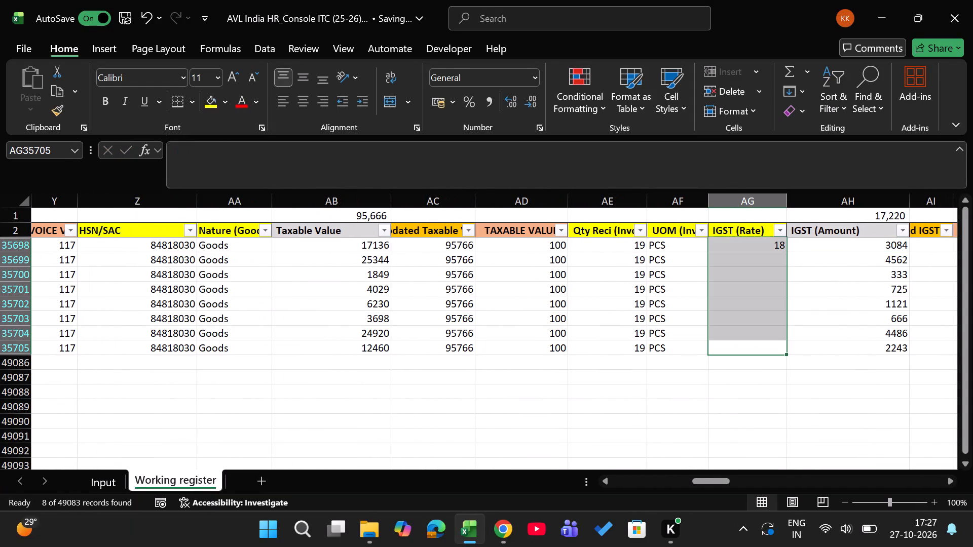
pyautogui.hotkey('alt', ';')
pyautogui.hotkey('ctrl', 'd')
# Enter 17237 as the invoice's IGST value in AI35698, beside the IGST (Amount) column.
pyautogui.press('Up')
pyautogui.press('Right')
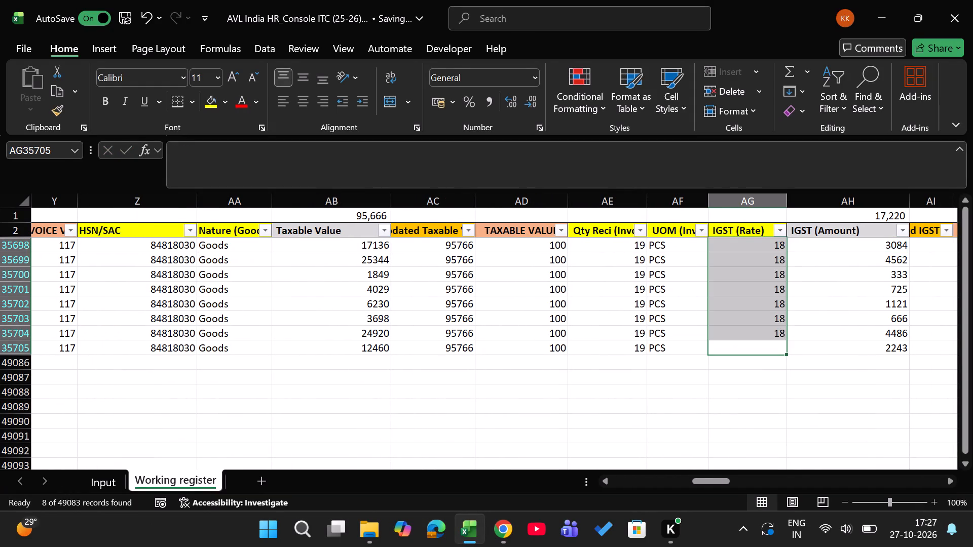
pyautogui.press('Right')
pyautogui.press('Right')
pyautogui.press('Up')
pyautogui.press('Up')
pyautogui.press('Up')
pyautogui.press('Up')
pyautogui.press('Up')
pyautogui.press('Up')
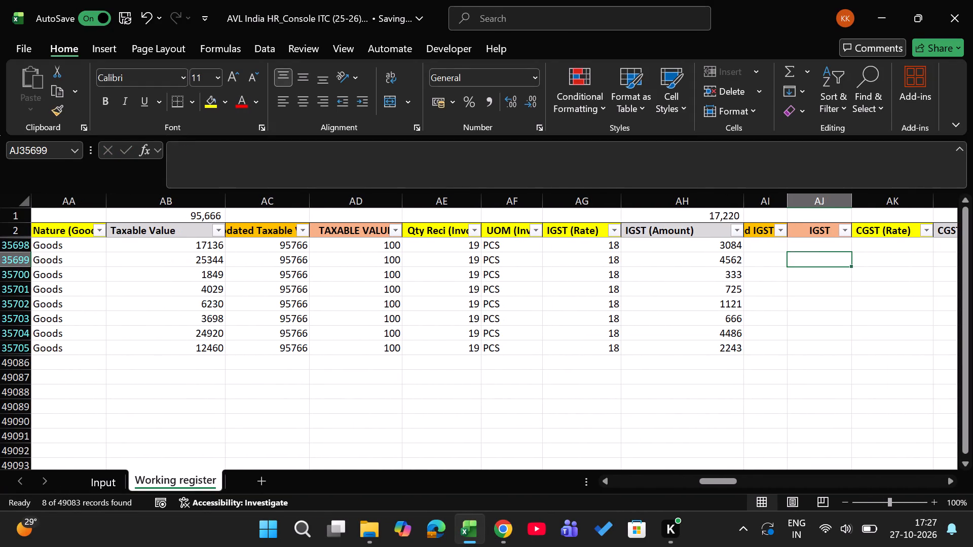
pyautogui.press('Left')
pyautogui.write('17')
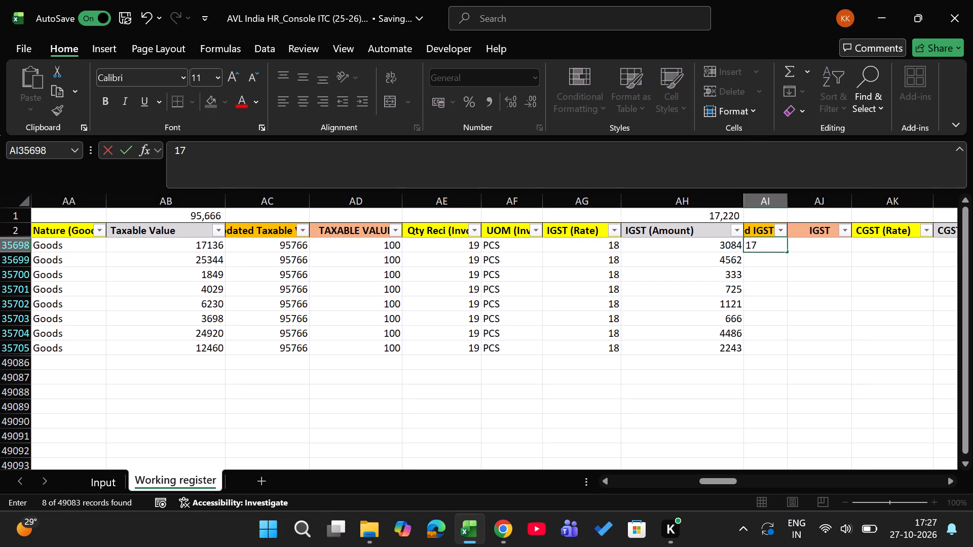
pyautogui.write('237')
pyautogui.press('Return')
# Fill the IGST value from AI35698 down the visible rows through AI35705.
pyautogui.press('Up')
pyautogui.press('Right')
pyautogui.press('Left')
pyautogui.press('Left')
pyautogui.hotkey('ctrl', 'Down')
pyautogui.press('Right')
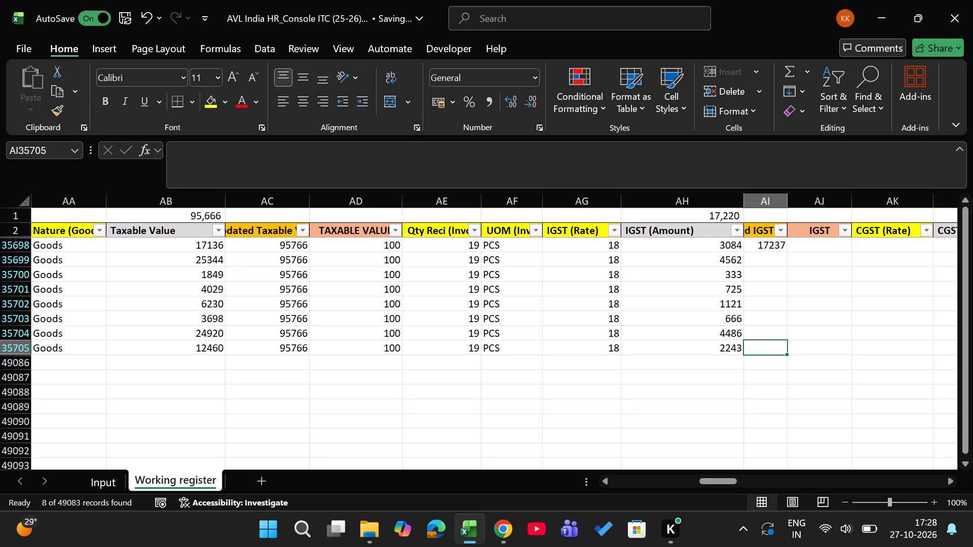
pyautogui.hotkey('ctrl', 'shift', 'Up')
pyautogui.hotkey('alt', ';')
pyautogui.hotkey('ctrl', 'd')
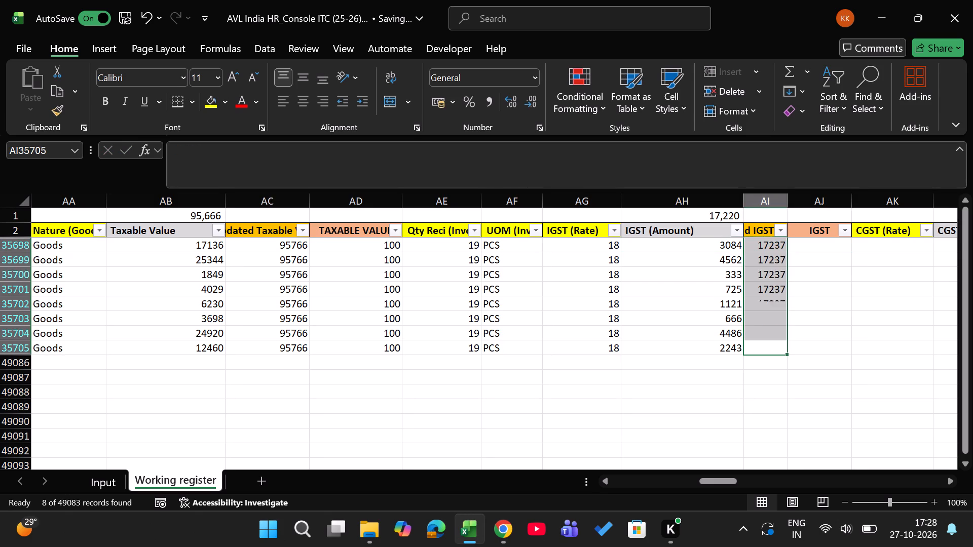
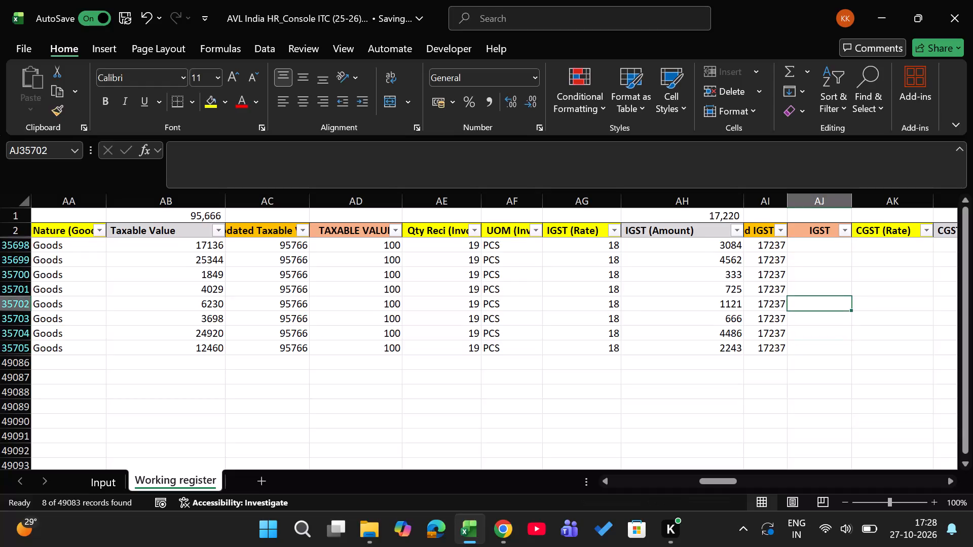
# Enter the IGST difference of 17 in AJ35698 and fill it down the visible rows through AJ35705.
pyautogui.press('Up')
pyautogui.press('Up')
pyautogui.press('Up')
pyautogui.press('Up')
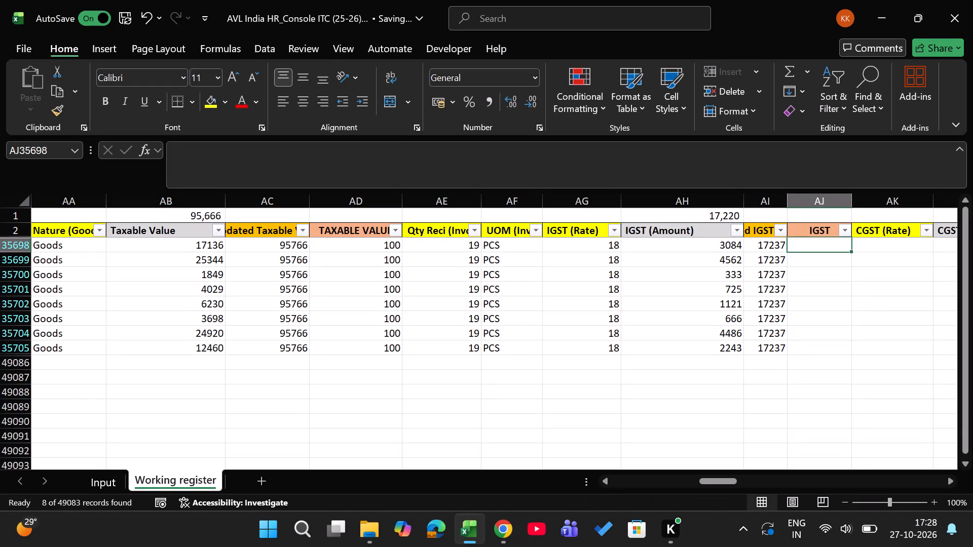
pyautogui.write('17')
pyautogui.press('Return')
pyautogui.press('Left')
pyautogui.hotkey('ctrl', 'Down')
pyautogui.press('Right')
pyautogui.hotkey('ctrl', 'shift', 'Up')
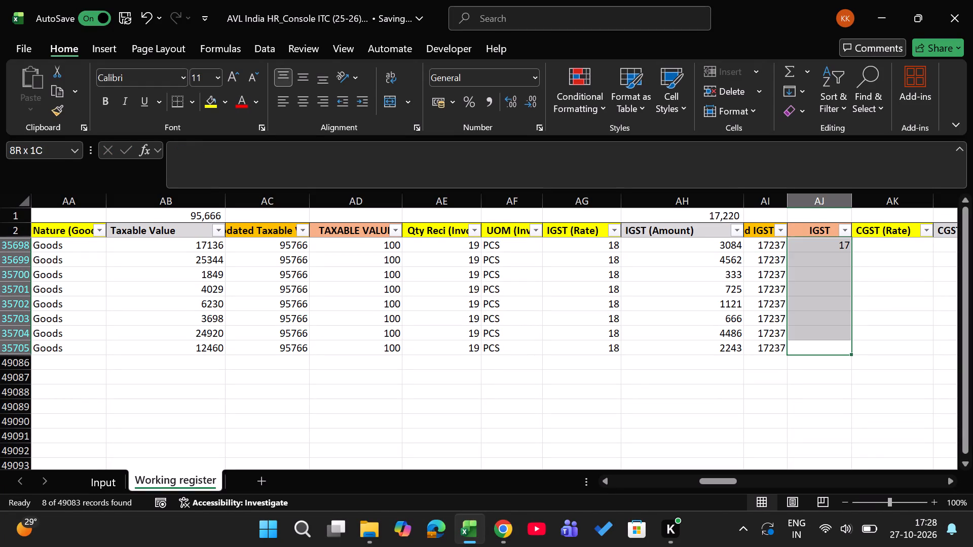
pyautogui.hotkey('ctrl', 'd')
# Enter a CGST (Rate) of 0 in AK35698, the invoice's first visible row.
pyautogui.press('Right')
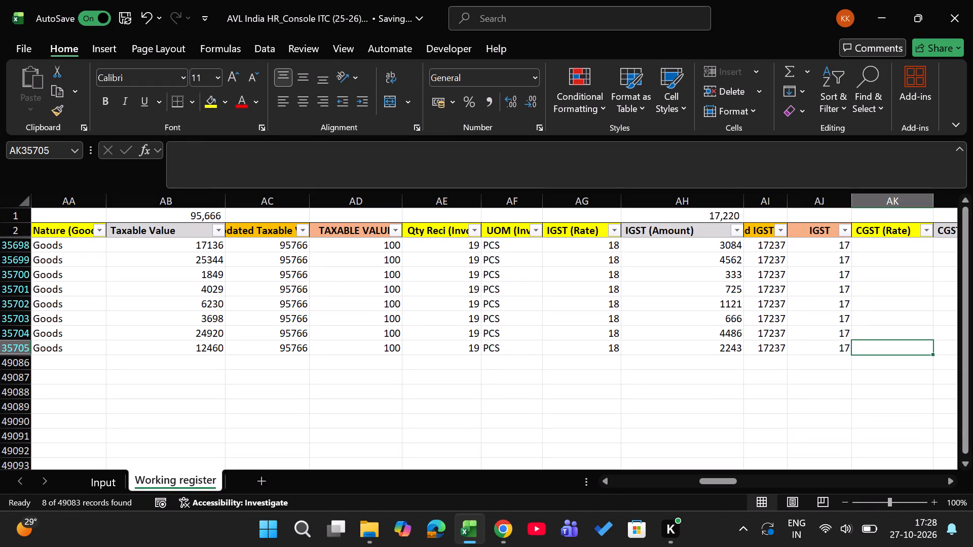
pyautogui.hotkey('ctrl', 'Up')
pyautogui.press('Down')
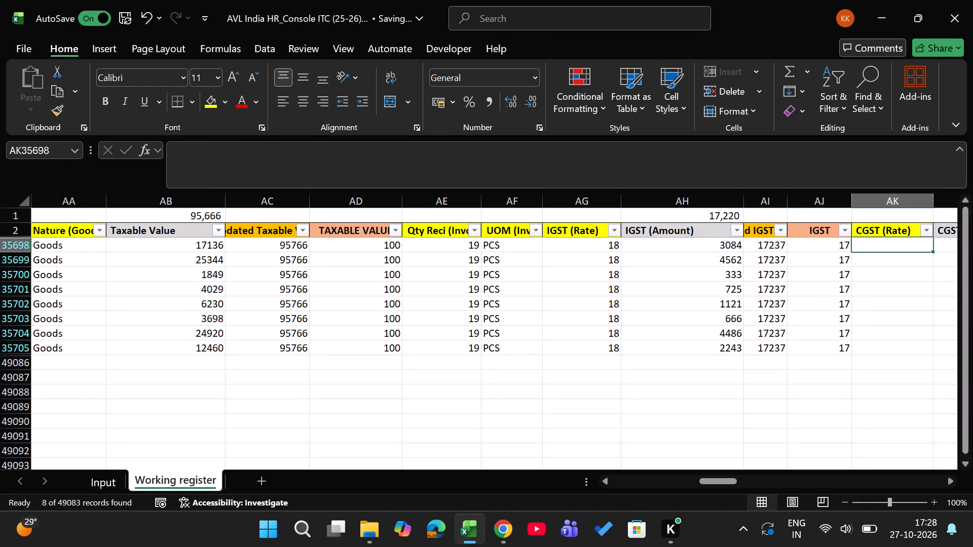
pyautogui.press('0')
pyautogui.press('Right')
# Fill the first row down across the CGST, SGST and Cess columns in AK35698:AT35705, restricted to visible cells.
pyautogui.press('Left')
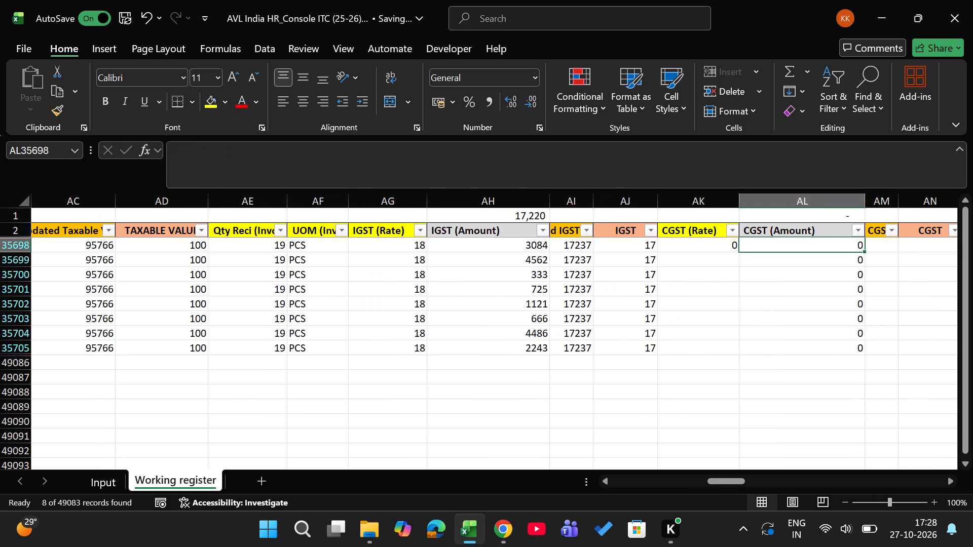
pyautogui.hotkey('shift', 'Right')
pyautogui.hotkey('shift', 'Right')
pyautogui.hotkey('shift', 'Right')
pyautogui.hotkey('shift', 'Right')
pyautogui.hotkey('shift', 'Right')
pyautogui.hotkey('shift', 'Right')
pyautogui.hotkey('shift', 'Right')
pyautogui.hotkey('shift', 'Right')
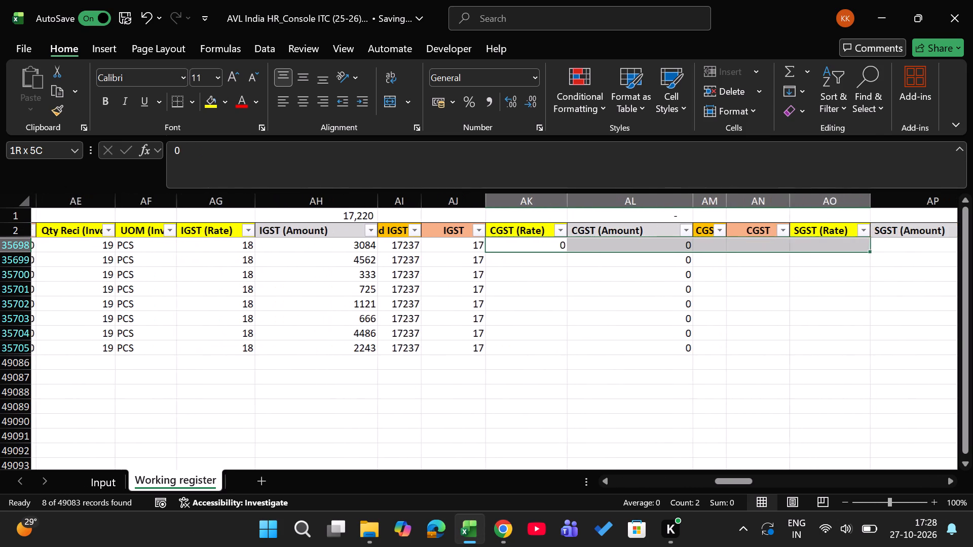
pyautogui.hotkey('shift', 'Right')
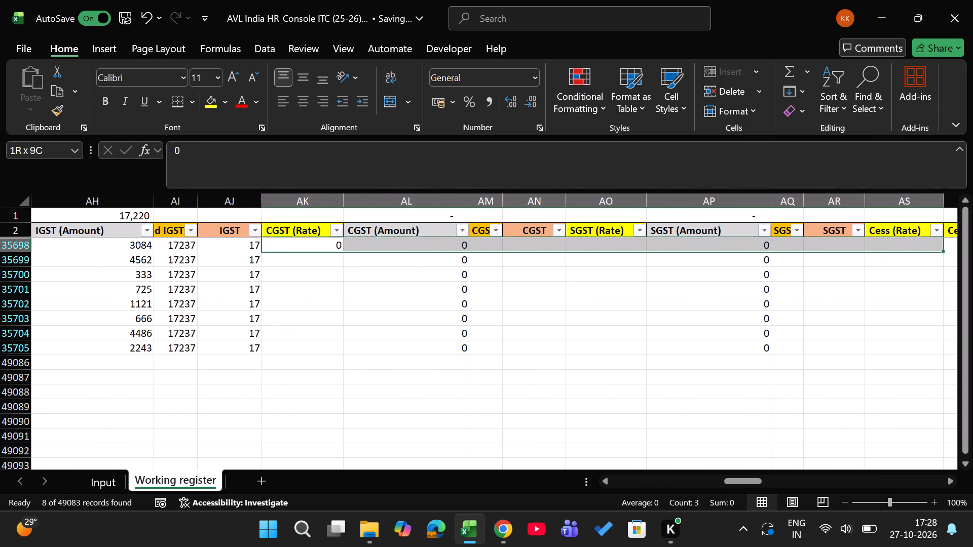
pyautogui.hotkey('shift', 'Right')
pyautogui.hotkey('shift', 'Down')
pyautogui.hotkey('shift', 'Left')
pyautogui.hotkey('shift', 'Left')
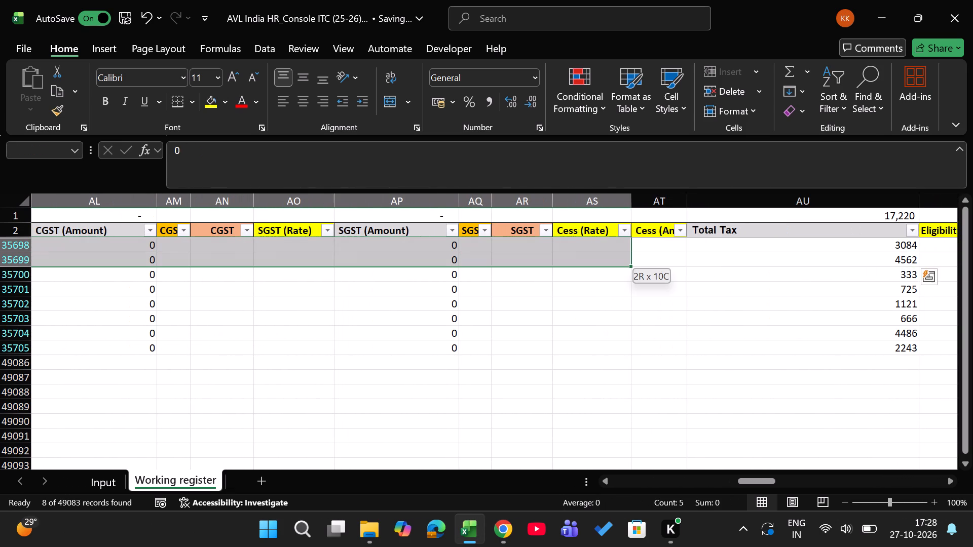
pyautogui.hotkey('shift', 'Right')
pyautogui.hotkey('shift', 'Down')
pyautogui.hotkey('shift', 'Down')
pyautogui.hotkey('shift', 'Down')
pyautogui.hotkey('shift', 'Down')
pyautogui.hotkey('shift', 'Down')
pyautogui.hotkey('shift', 'Down')
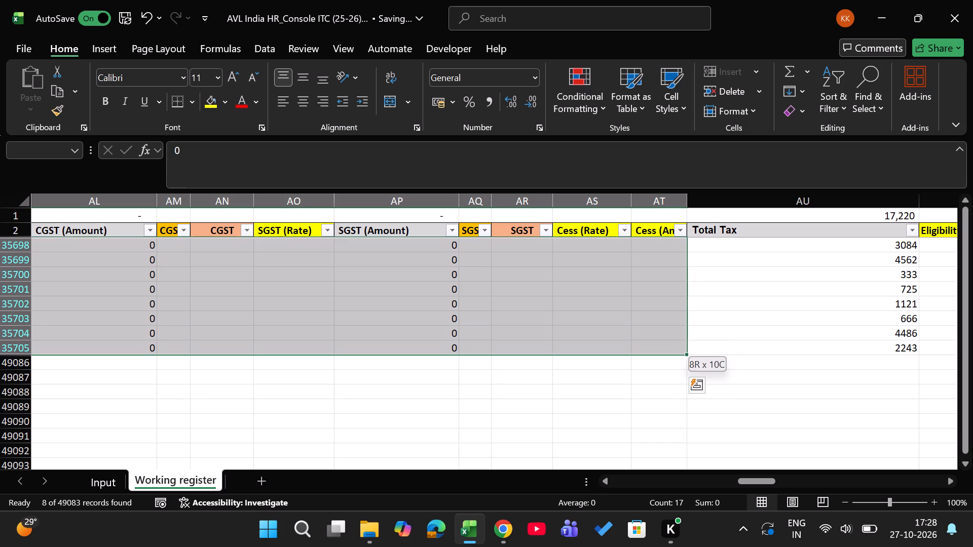
pyautogui.hotkey('alt', ';')
pyautogui.hotkey('ctrl', 'd')
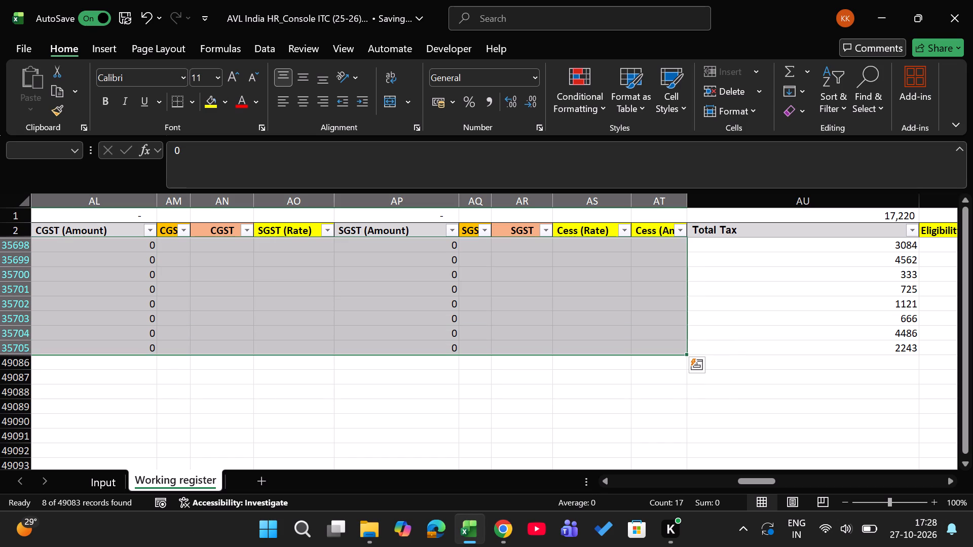
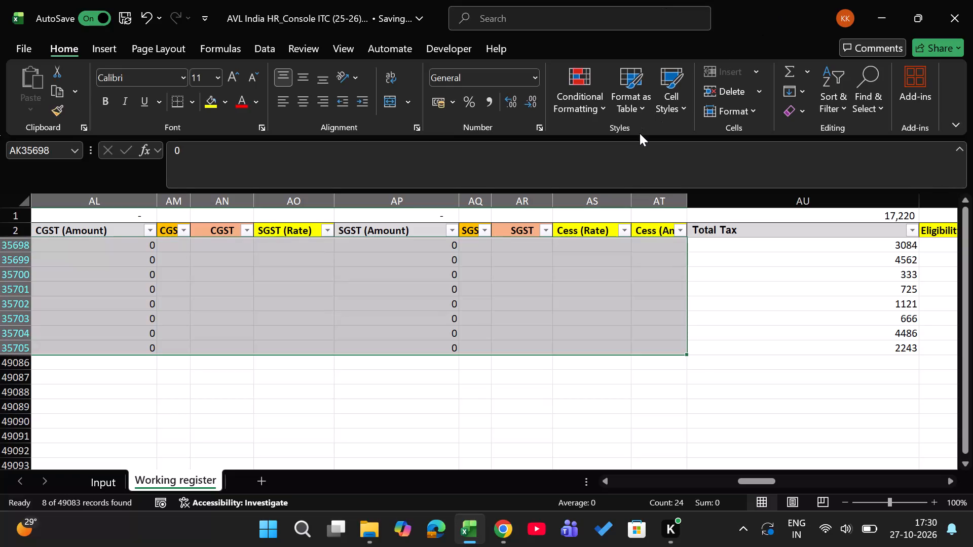
# Save the AVL India HR_Console ITC (25-26) workbook and close its window.
pyautogui.hotkey('ctrl', 's')
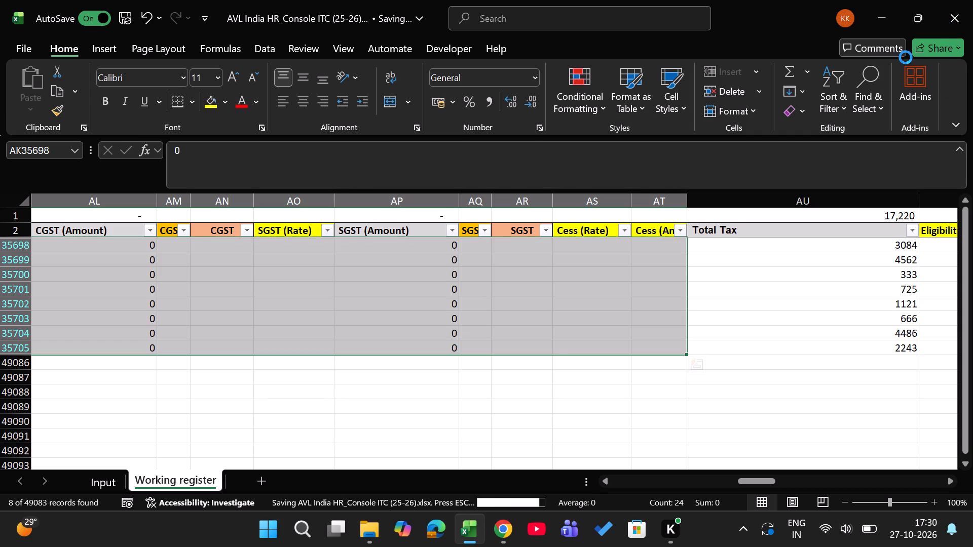
pyautogui.click(967, 5)
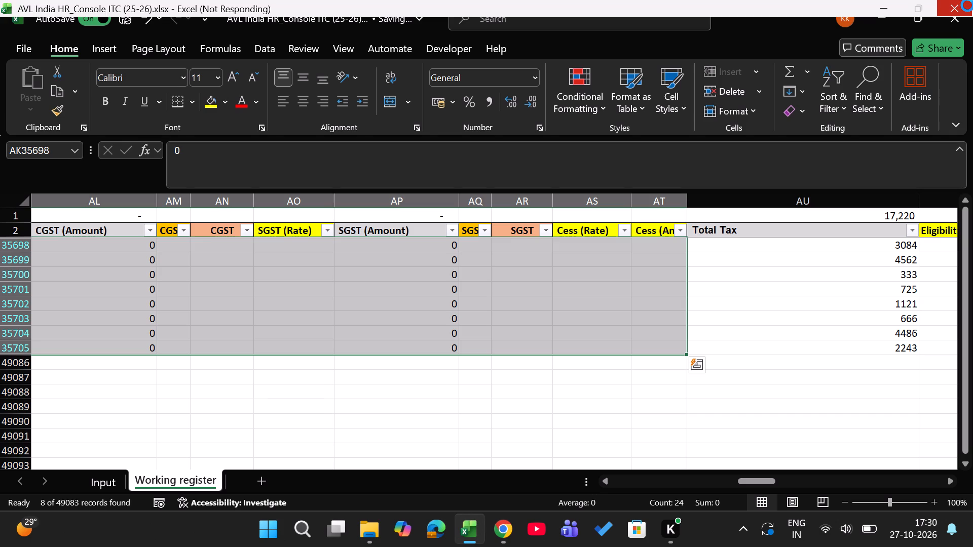